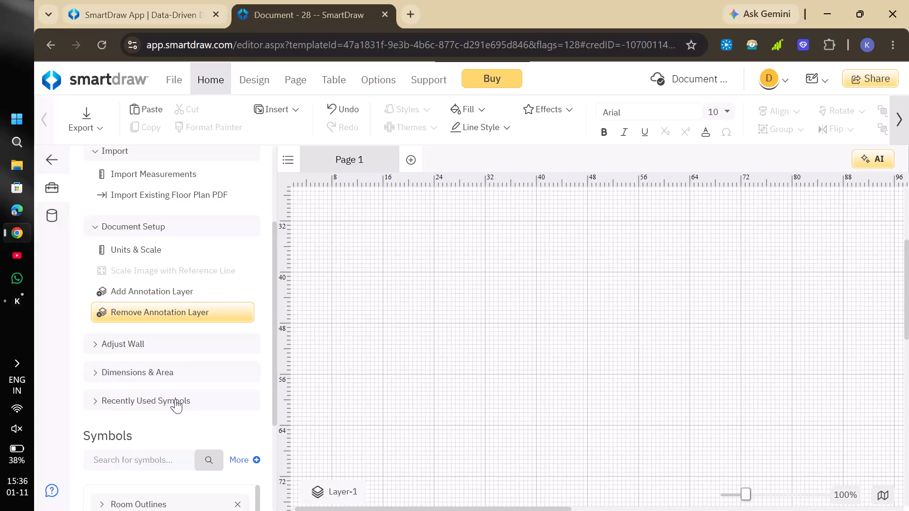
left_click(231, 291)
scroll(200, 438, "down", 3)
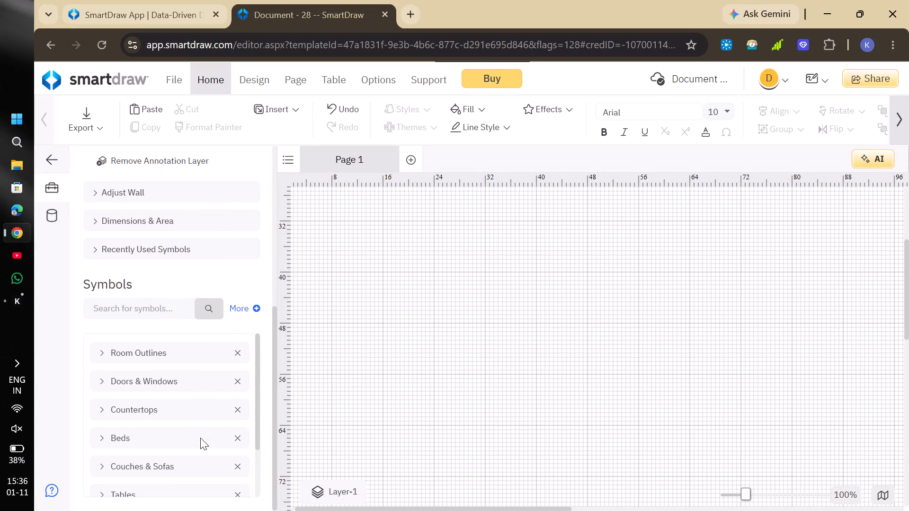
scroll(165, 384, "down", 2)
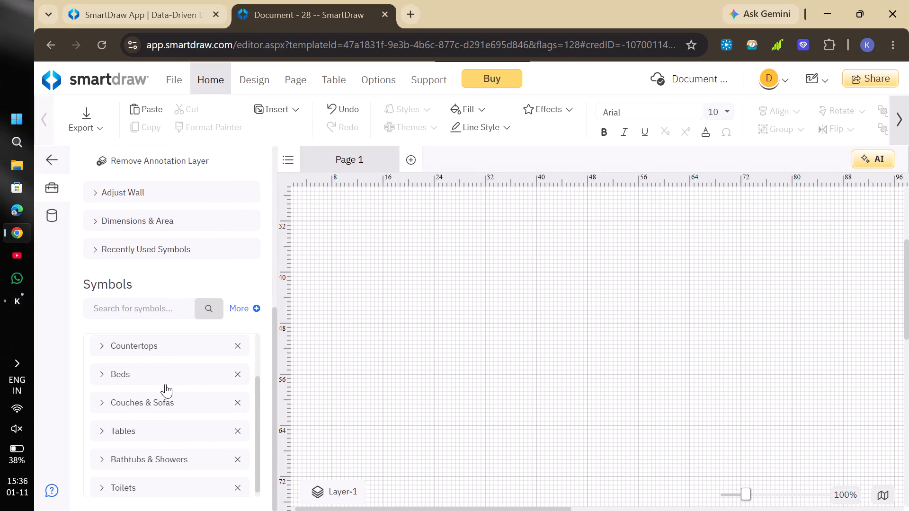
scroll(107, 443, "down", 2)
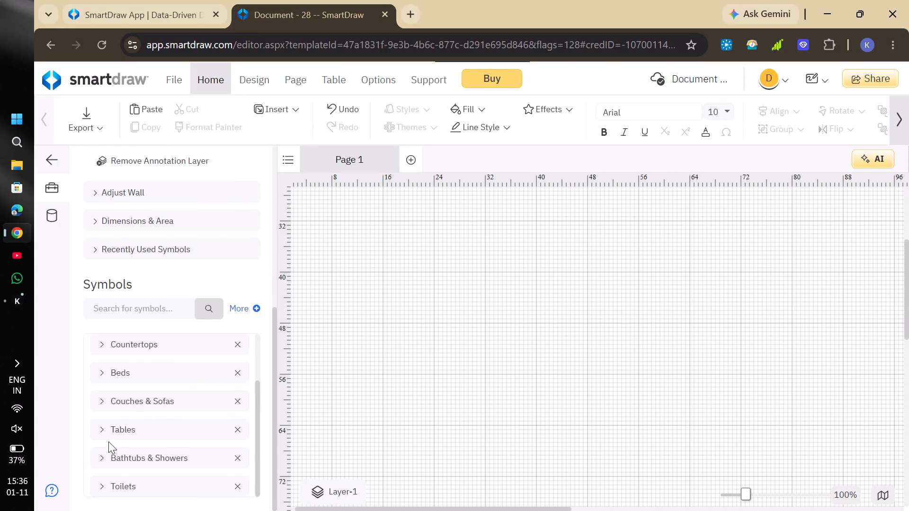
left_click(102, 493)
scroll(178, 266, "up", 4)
Draw a polygon line about 98' 8" across the plot at 40' from the top, continuing about 28' 8" down the right boundary.
left_click(199, 202)
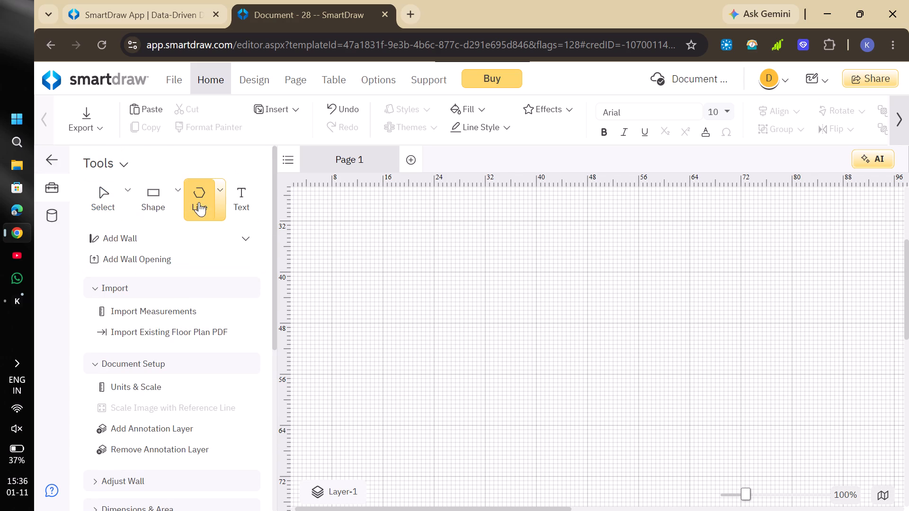
scroll(340, 238, "right", 1)
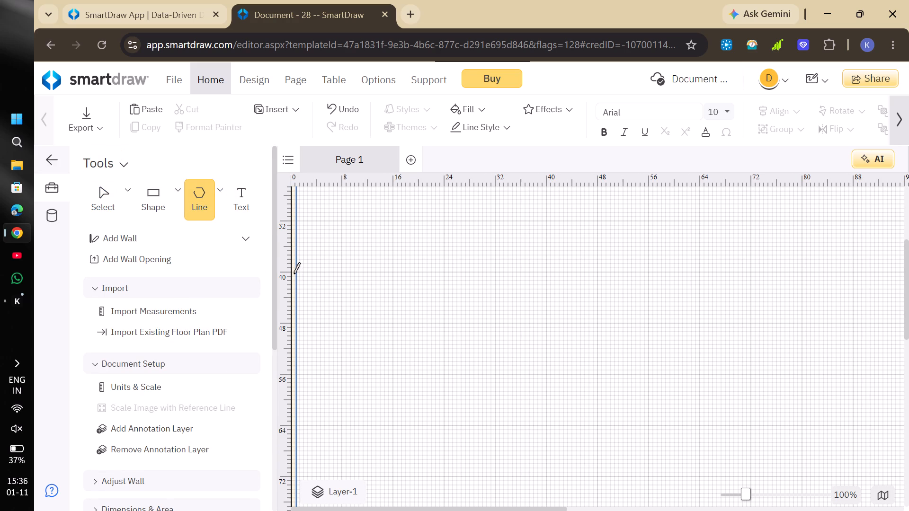
left_click(301, 273)
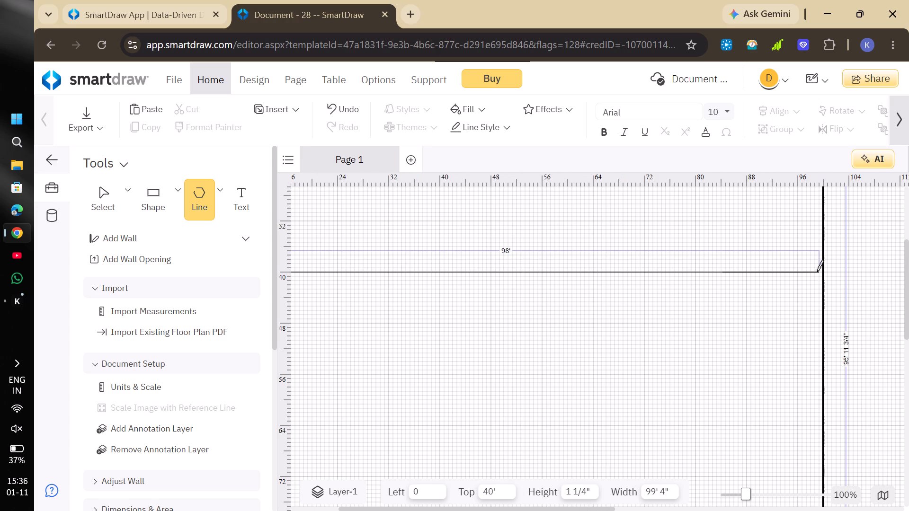
left_click(821, 271)
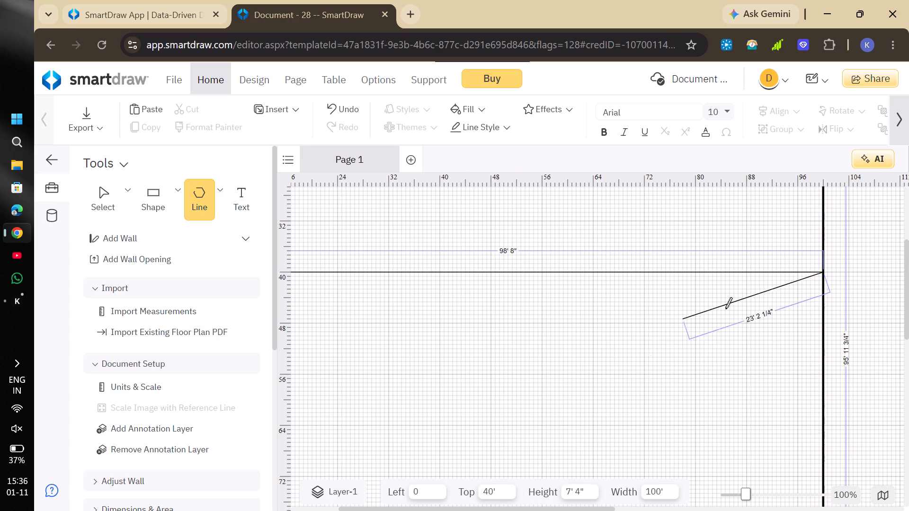
double_click(826, 454)
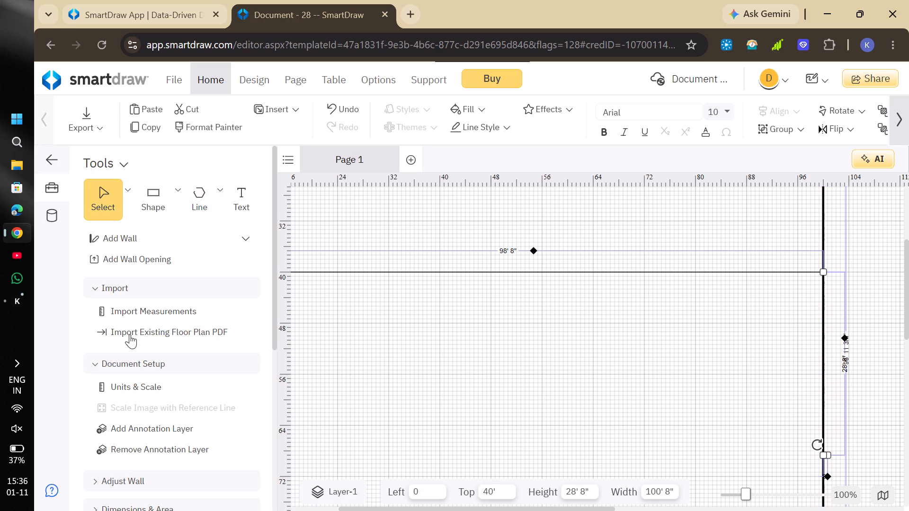
Search the symbols for bike and place a Sports Car just below the line's left end, at left 1' 4" and top 42'.
left_click(215, 203)
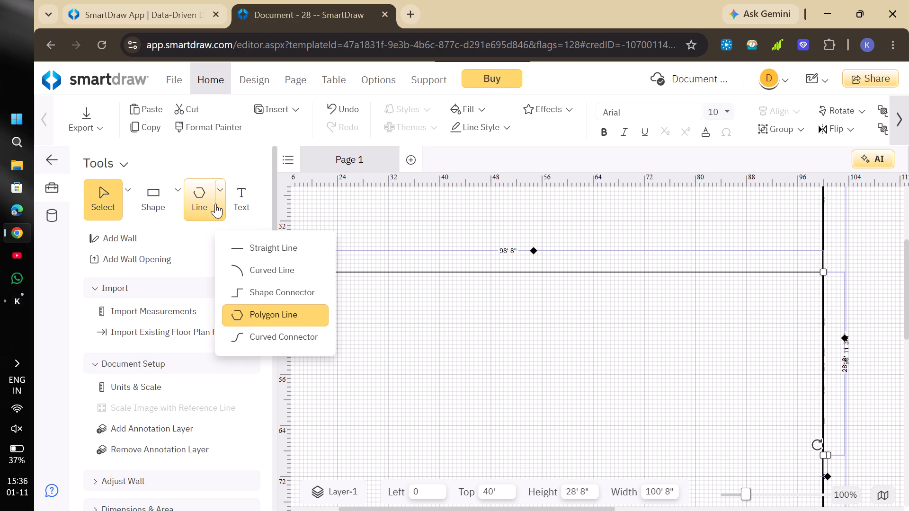
scroll(169, 342, "down", 4)
left_click(159, 405)
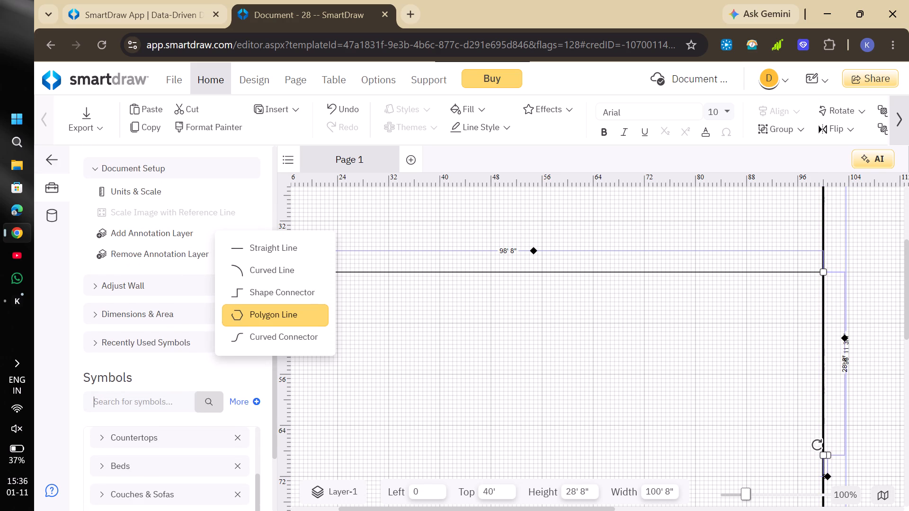
left_click(158, 432)
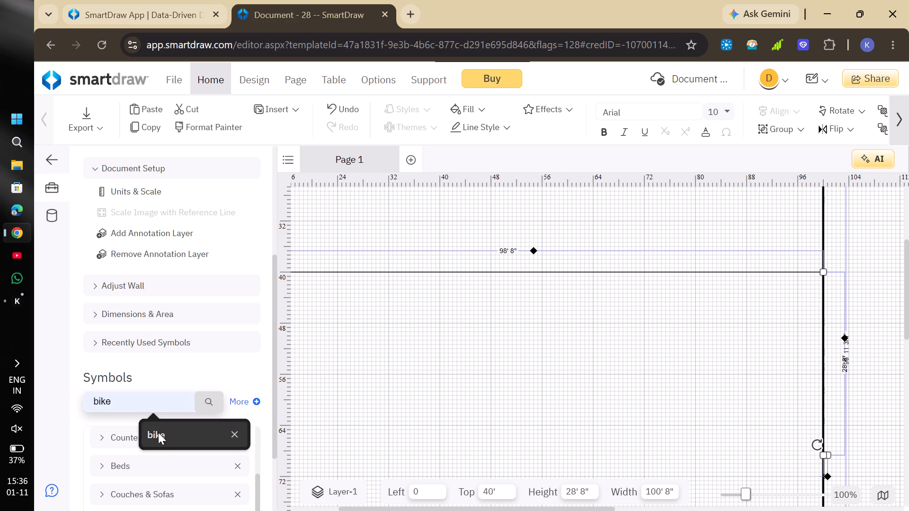
key("Return")
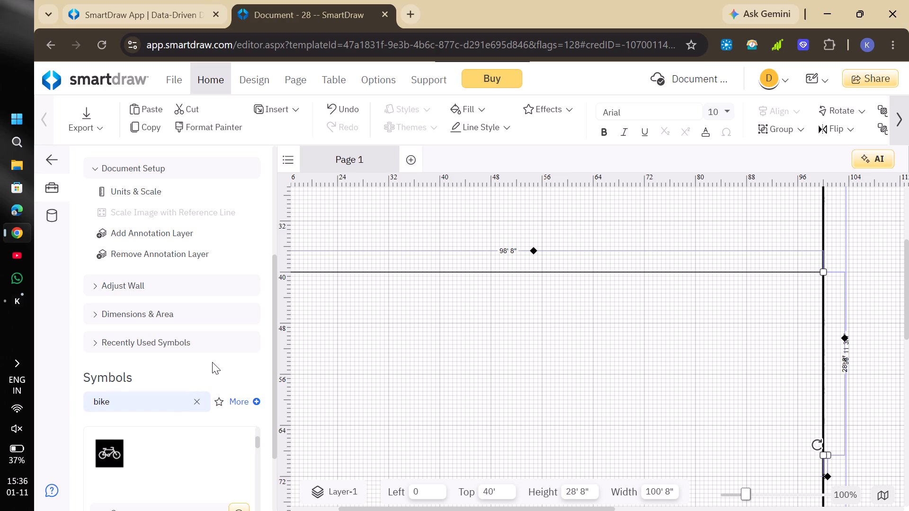
scroll(178, 391, "down", 3)
scroll(389, 300, "right", 5)
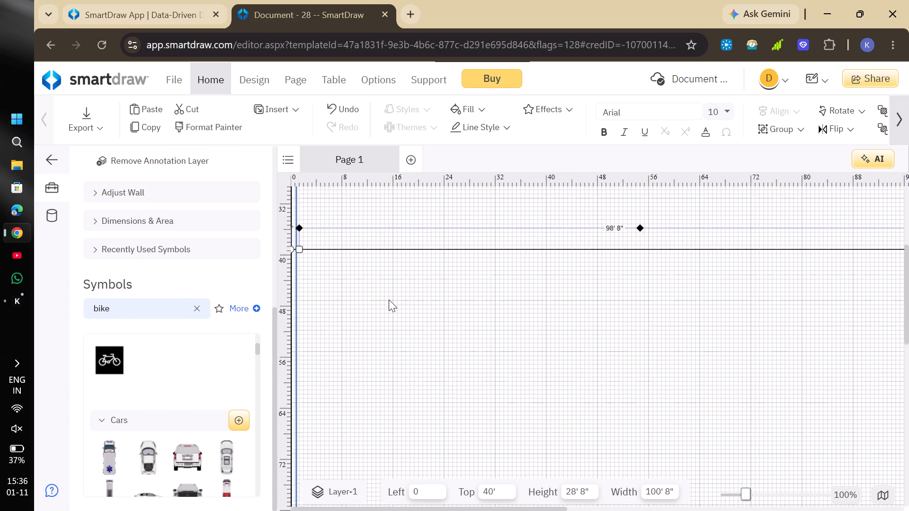
scroll(389, 300, "right", 4)
scroll(389, 300, "up", 1)
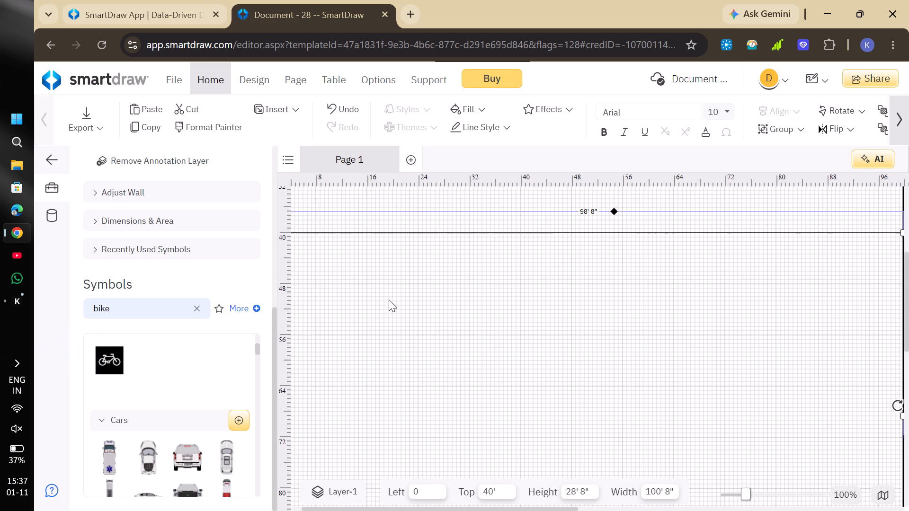
scroll(389, 300, "up", 1)
scroll(389, 300, "right", 3)
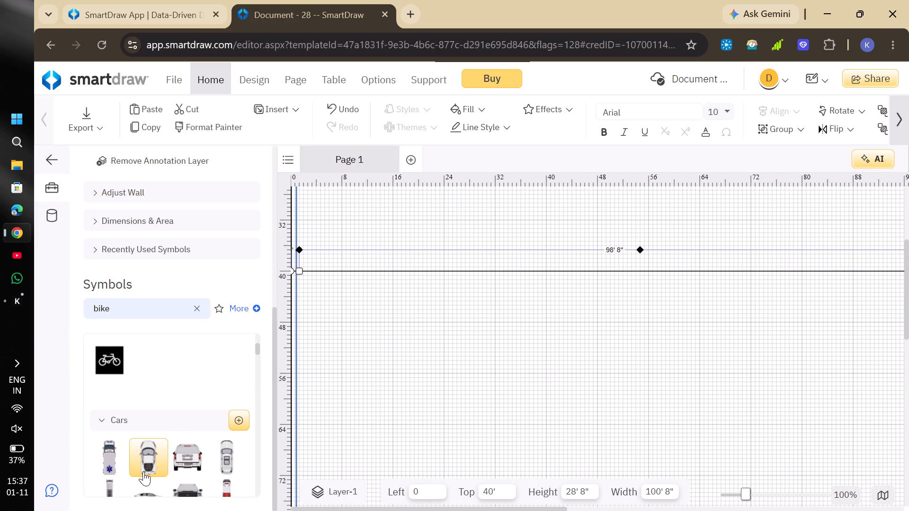
left_click_drag(143, 471, 339, 362)
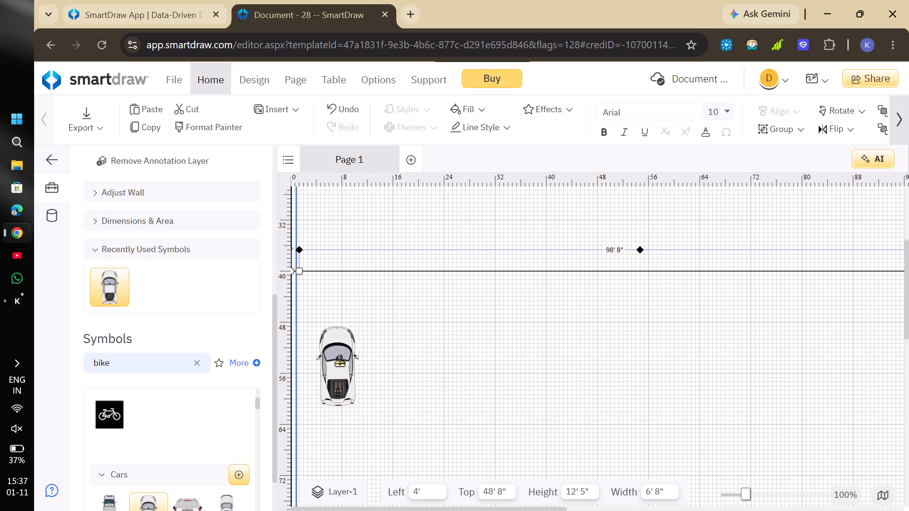
left_click_drag(339, 362, 321, 323)
Add three more Sports Car symbols side by side to the right of the first, aligned at top 42'.
scroll(246, 405, "down", 3)
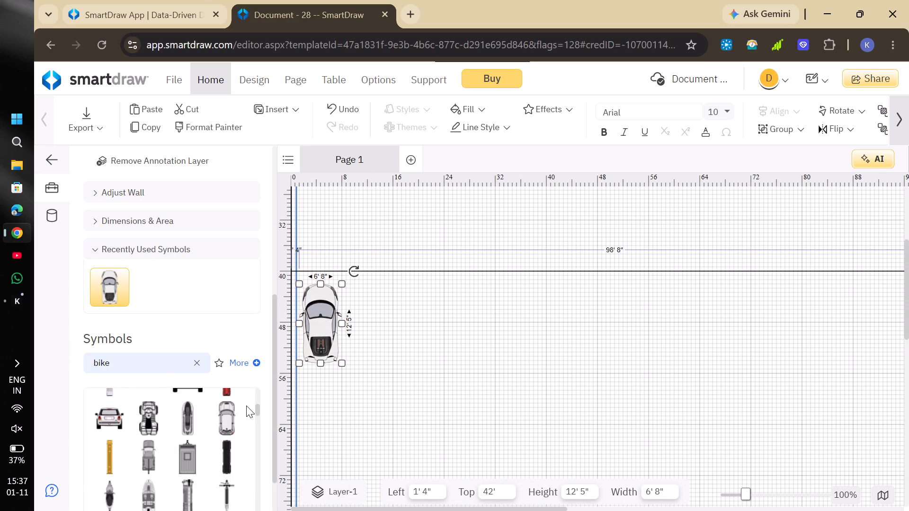
scroll(138, 432, "up", 1)
left_click_drag(154, 406, 162, 404)
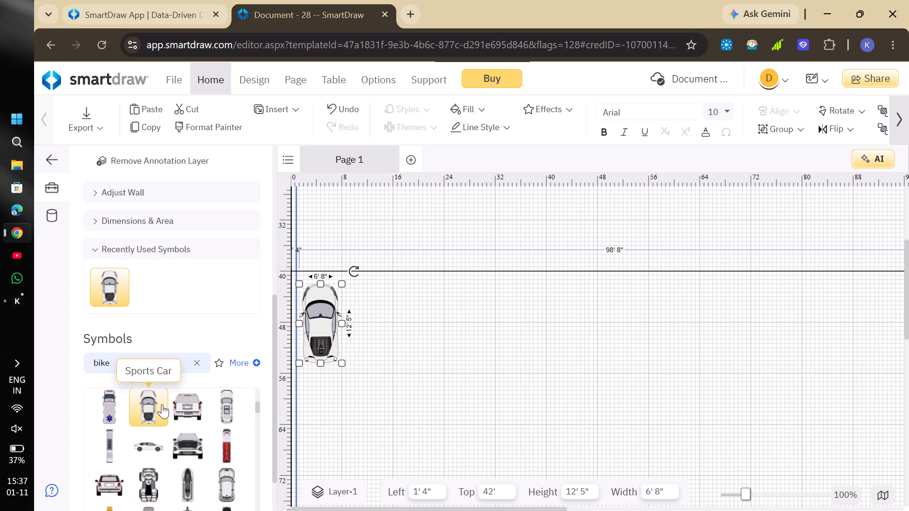
left_click_drag(162, 404, 366, 324)
left_click_drag(147, 409, 410, 326)
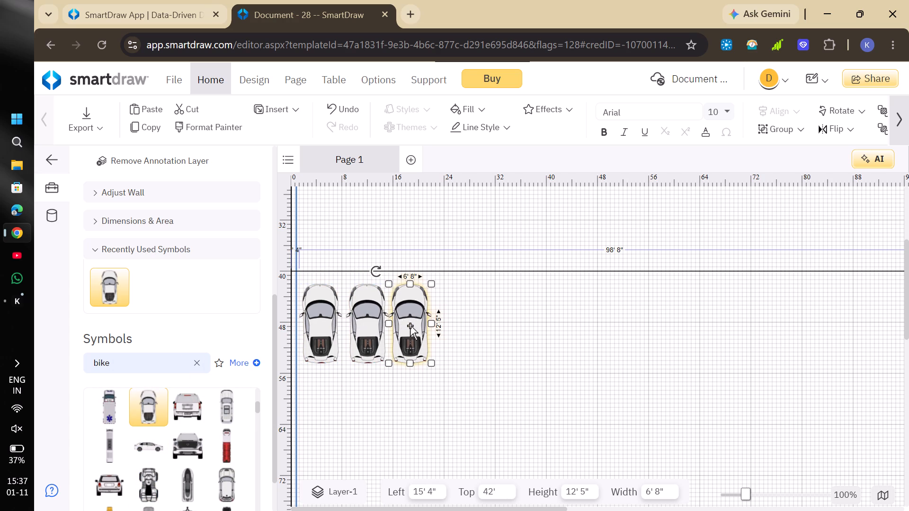
left_click_drag(145, 408, 386, 324)
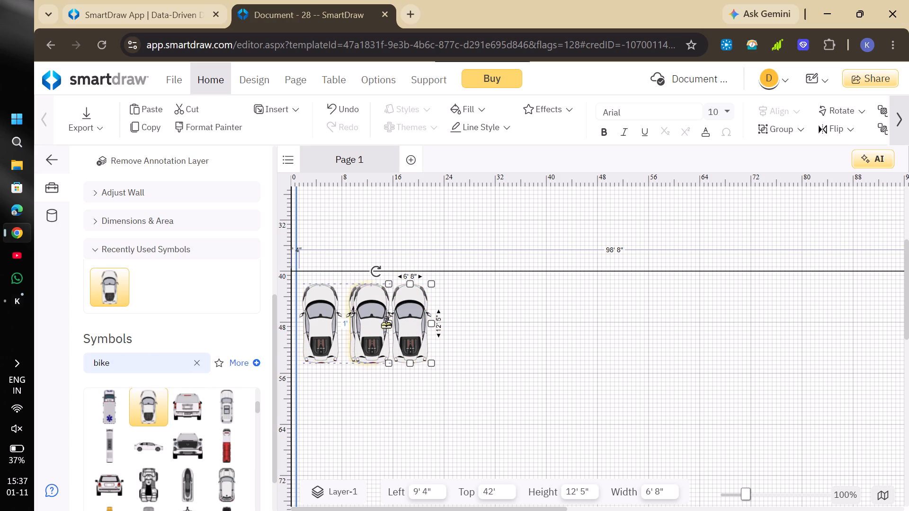
left_click_drag(386, 324, 454, 325)
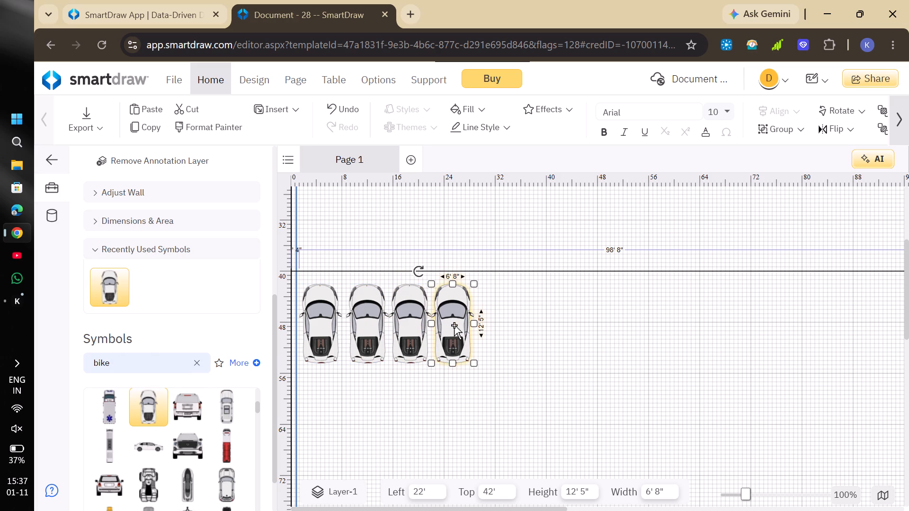
Place a rectangle below the cars at left 1' 4", top 64' and size it to about 67' 4" wide by 36' high.
scroll(454, 325, "down", 3)
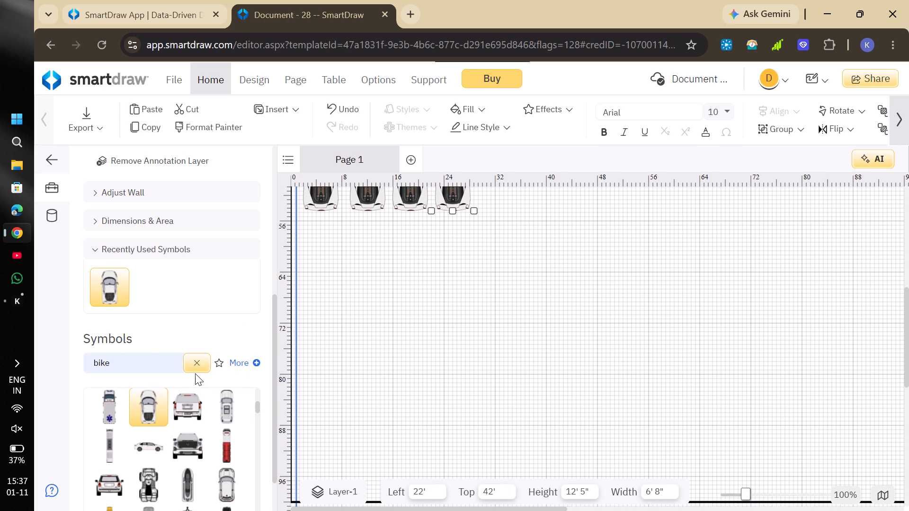
scroll(196, 365, "up", 4)
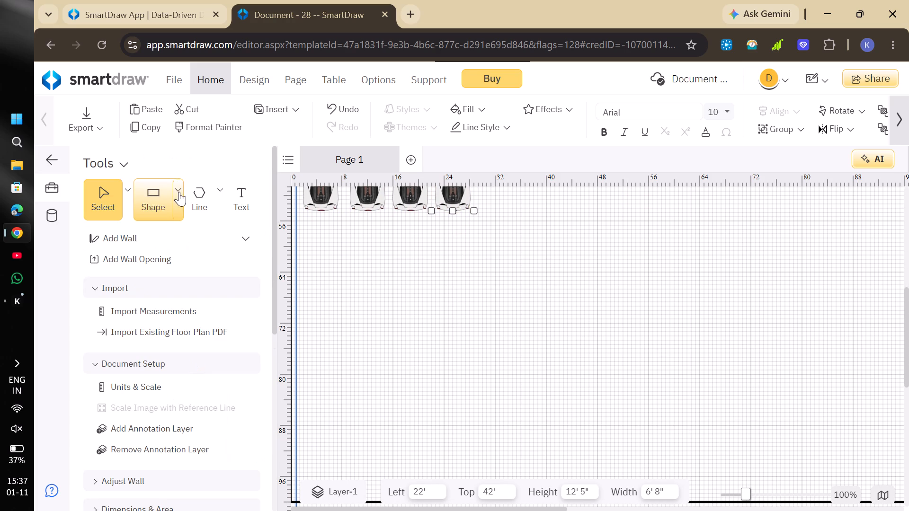
left_click_drag(148, 203, 351, 295)
left_click_drag(402, 324, 490, 465)
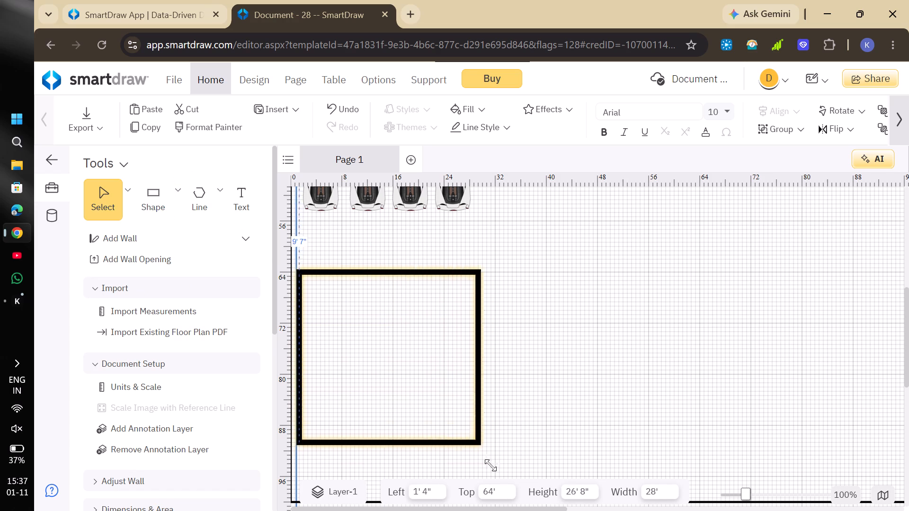
left_click_drag(490, 465, 602, 376)
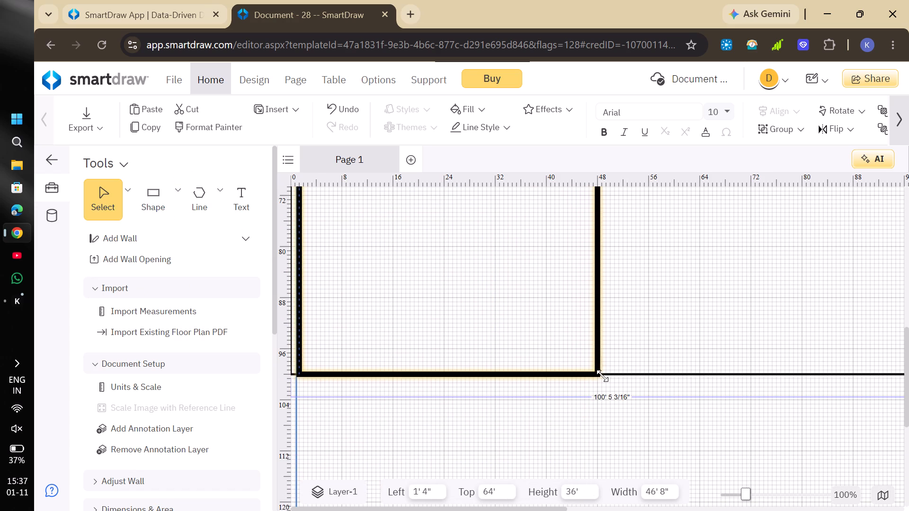
left_click_drag(602, 376, 729, 372)
Place a Door (28") on the rectangle's top wall near its left corner and enlarge it to about 54" by 54".
scroll(729, 372, "up", 1)
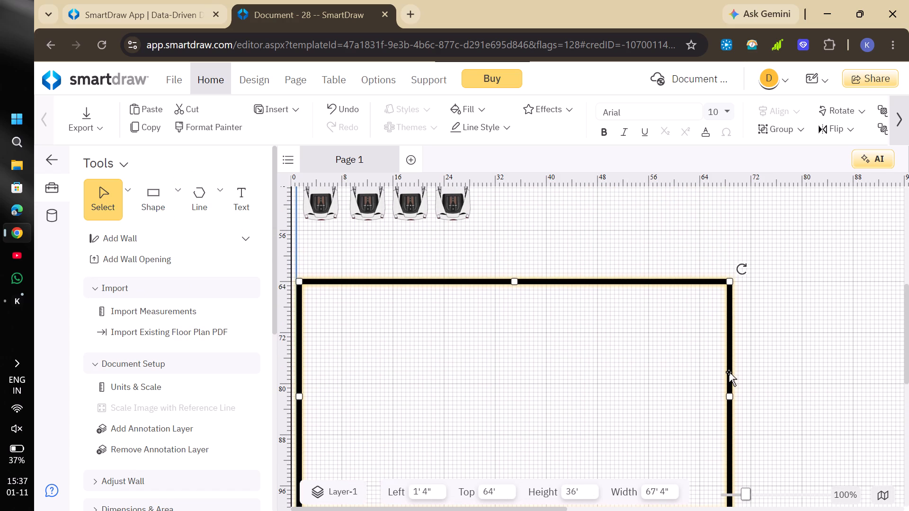
scroll(179, 431, "down", 3)
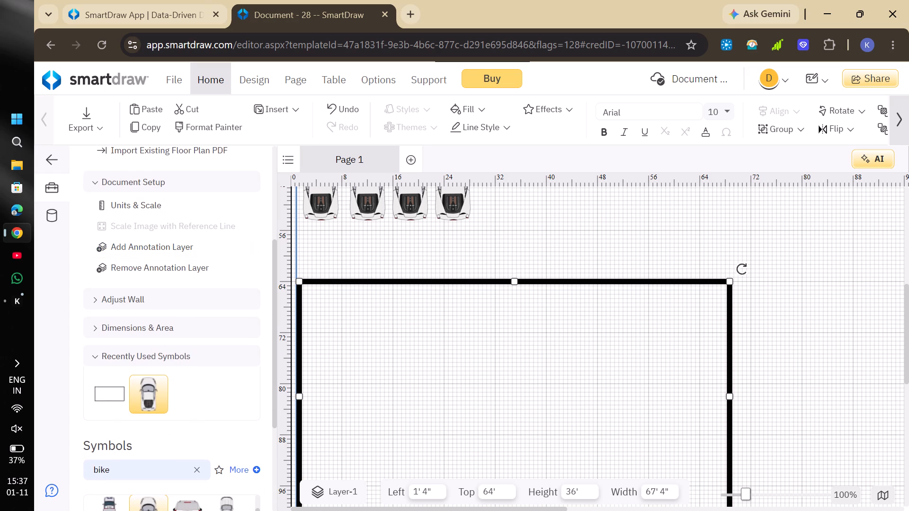
left_click(200, 471)
scroll(200, 471, "down", 3)
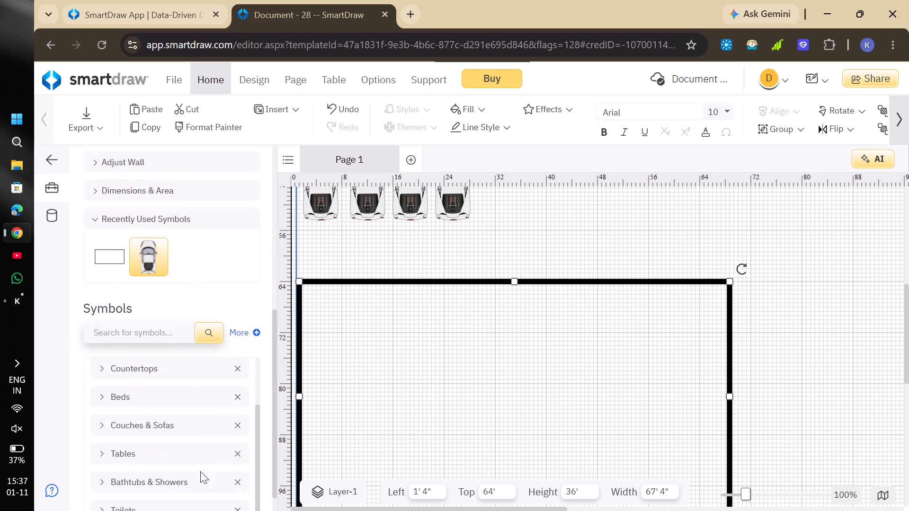
scroll(105, 434, "up", 2)
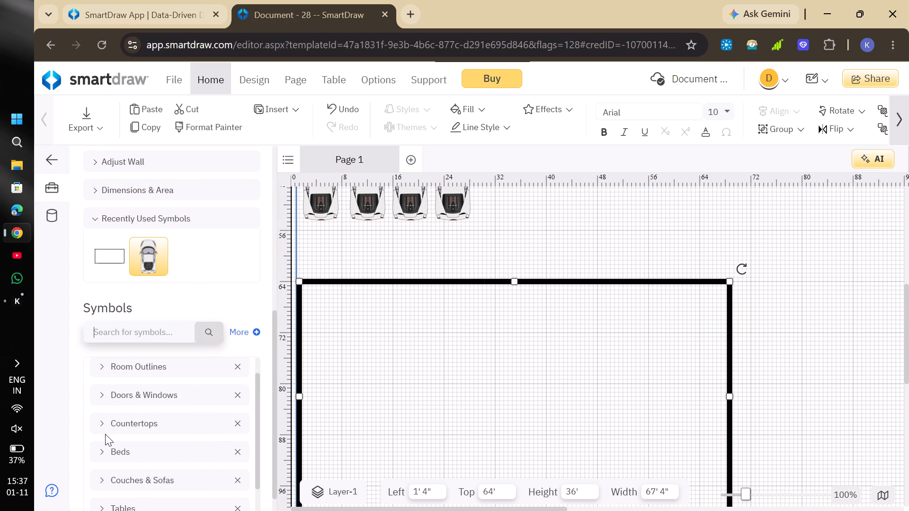
left_click(99, 404)
left_click_drag(121, 435, 136, 416)
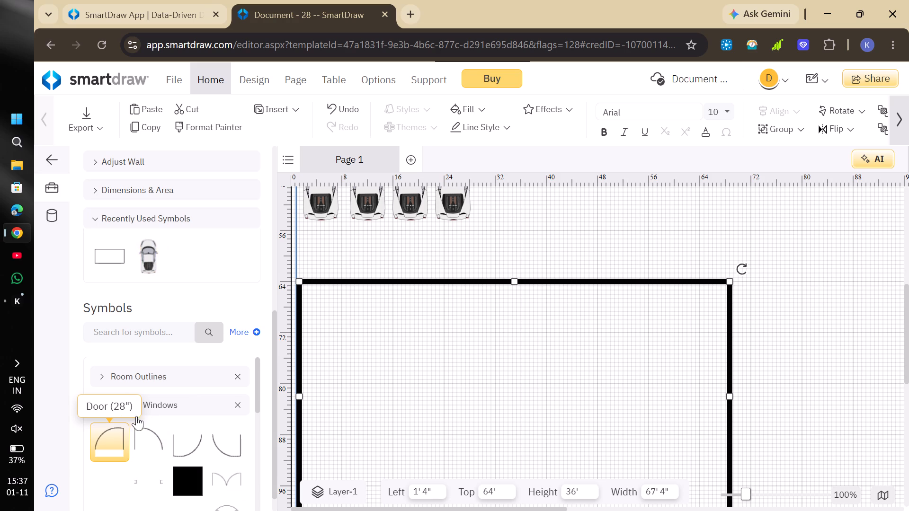
left_click_drag(136, 416, 321, 279)
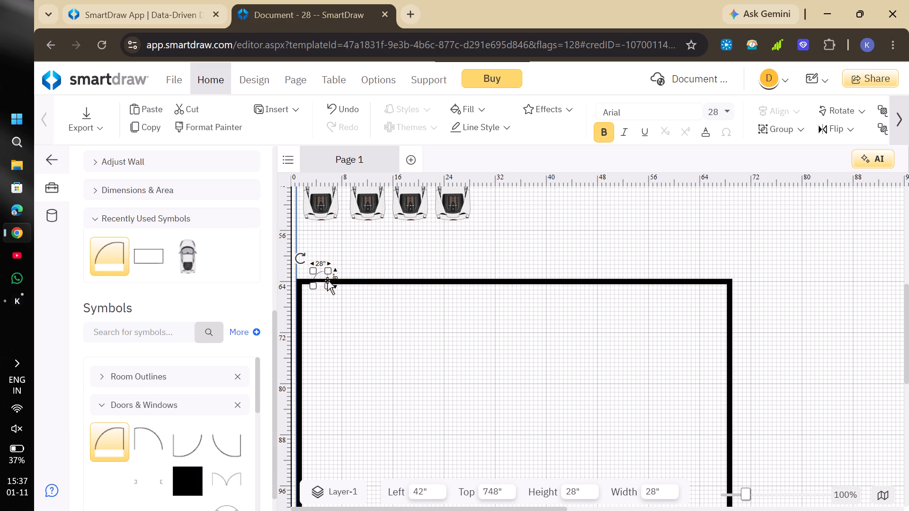
left_click_drag(326, 273, 336, 261)
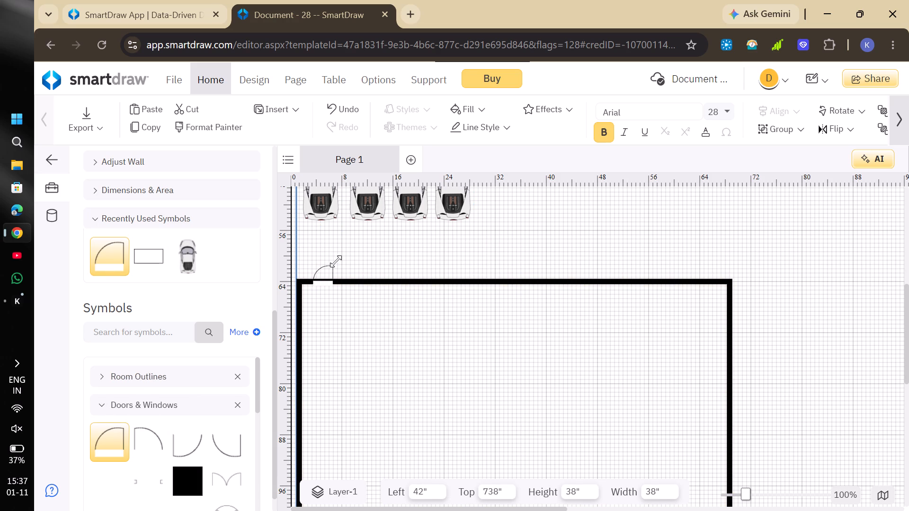
left_click_drag(336, 261, 340, 259)
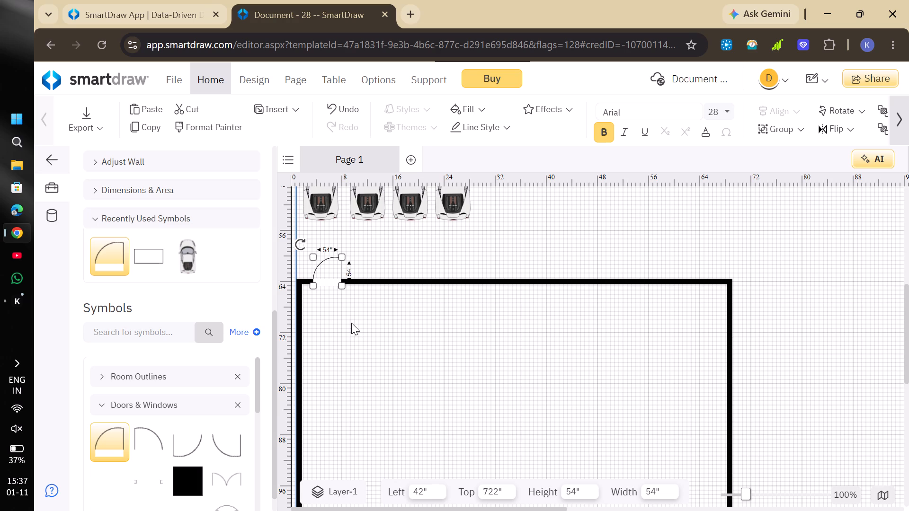
Place the mirrored Door (28") on the rectangle's right wall, rotated 90° clockwise to swing outward and enlarged to 48" by 48".
scroll(351, 323, "down", 1)
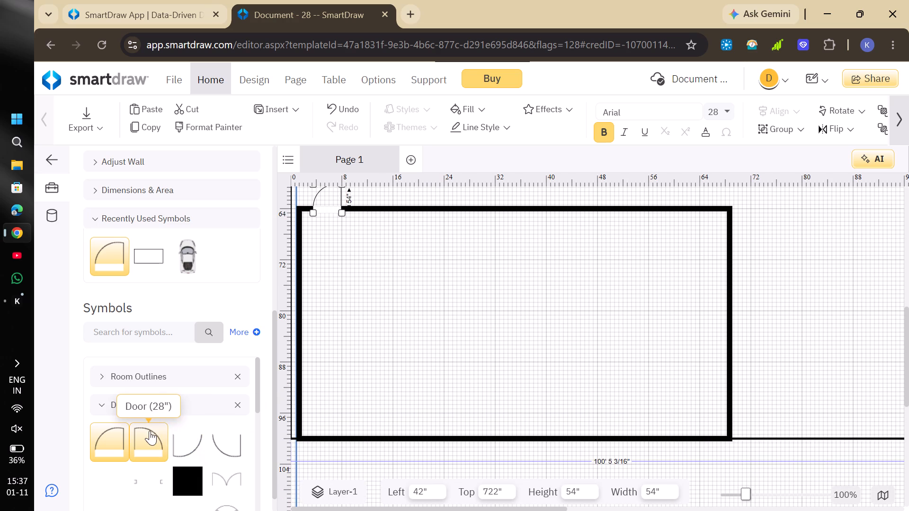
left_click_drag(150, 431, 754, 354)
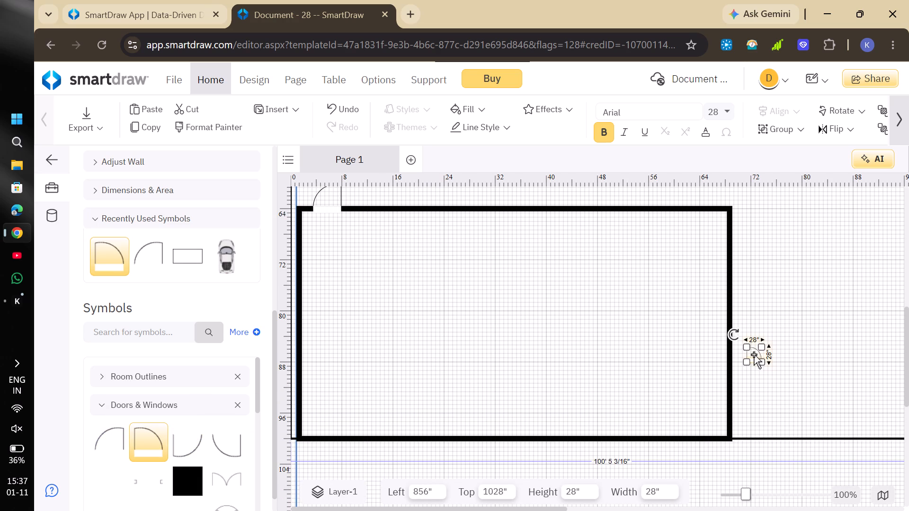
left_click_drag(734, 334, 790, 337)
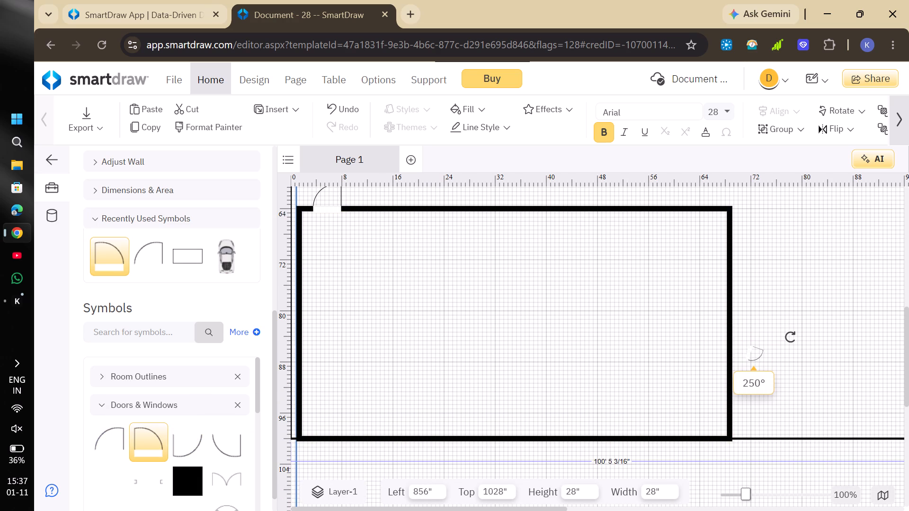
left_click_drag(790, 337, 782, 328)
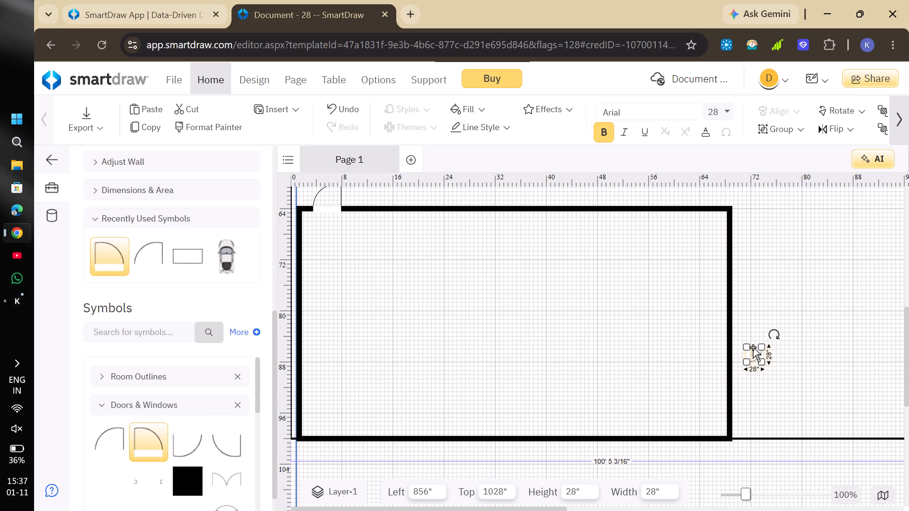
left_click_drag(745, 344, 738, 337)
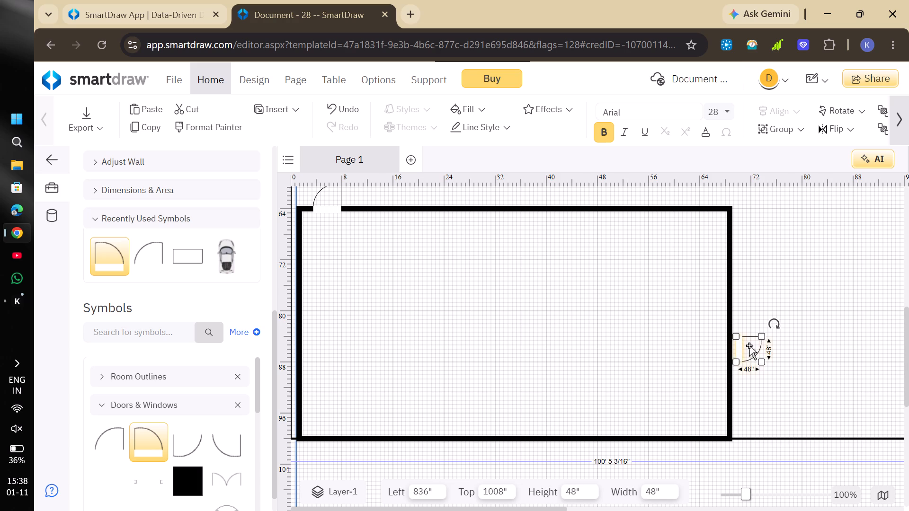
left_click_drag(749, 345, 738, 340)
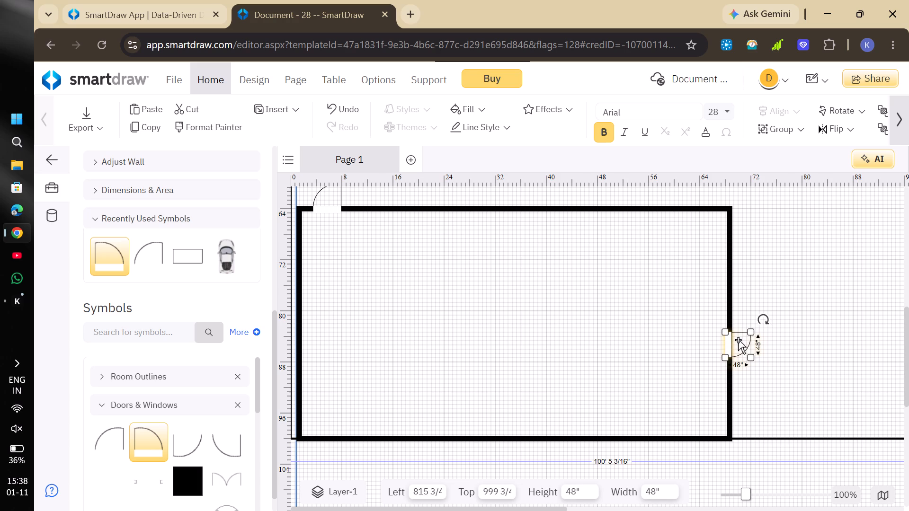
Place a California King Bed in the building's lower-left corner at left 3' 6", top 92', and rotate it to 180°.
scroll(210, 441, "down", 3)
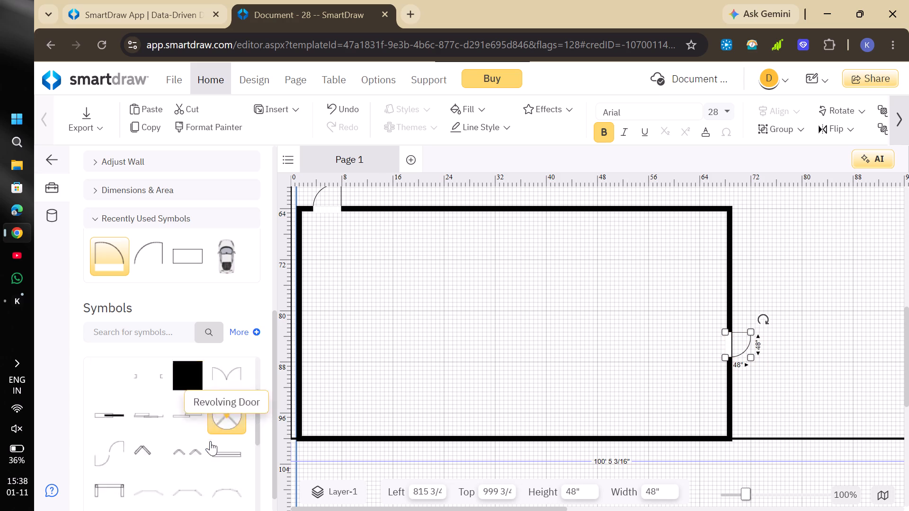
scroll(210, 441, "down", 3)
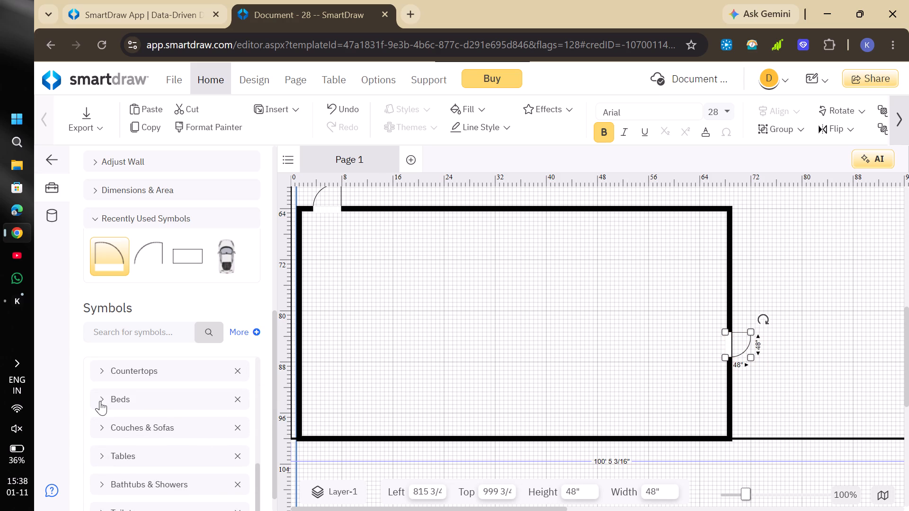
left_click(100, 401)
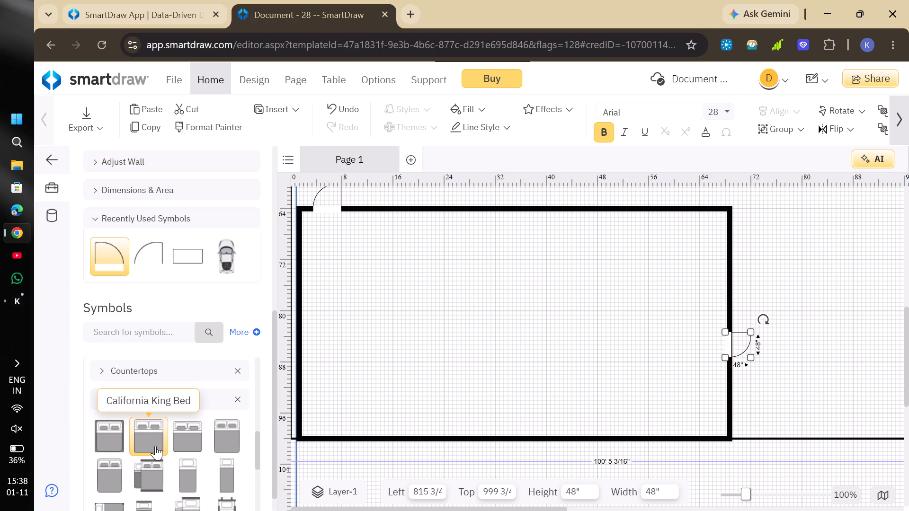
left_click_drag(155, 446, 330, 409)
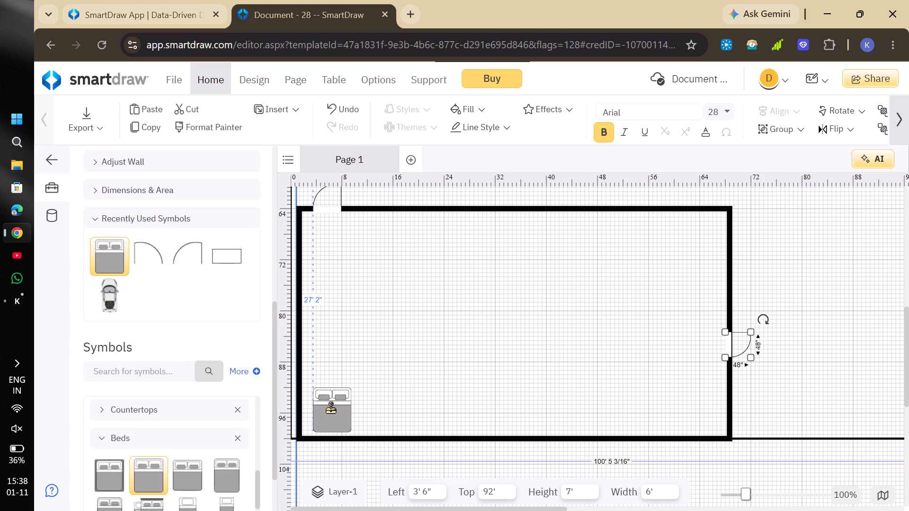
left_click_drag(330, 409, 331, 410)
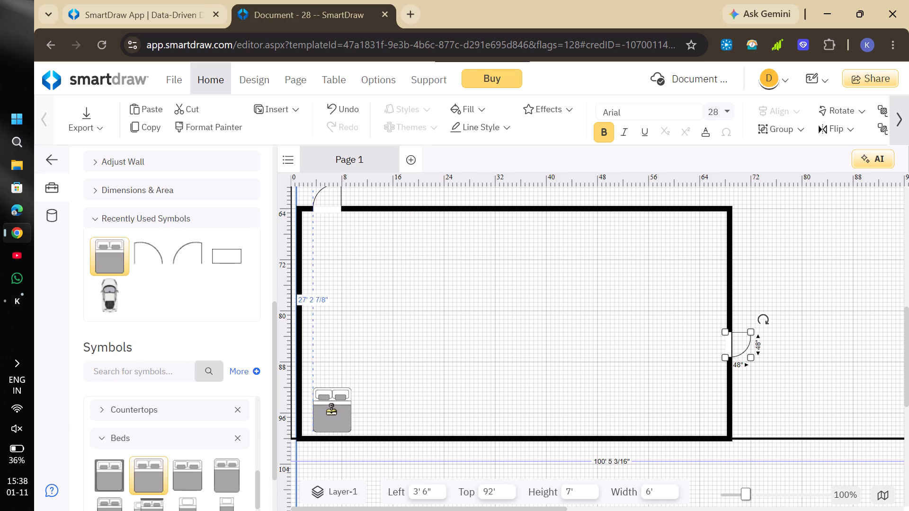
left_click_drag(331, 410, 331, 410)
left_click_drag(302, 375, 303, 480)
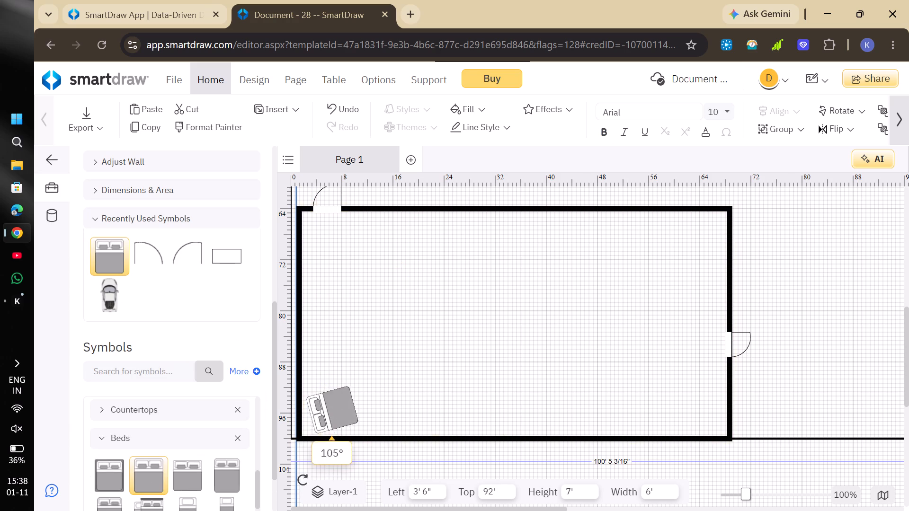
left_click_drag(303, 480, 374, 460)
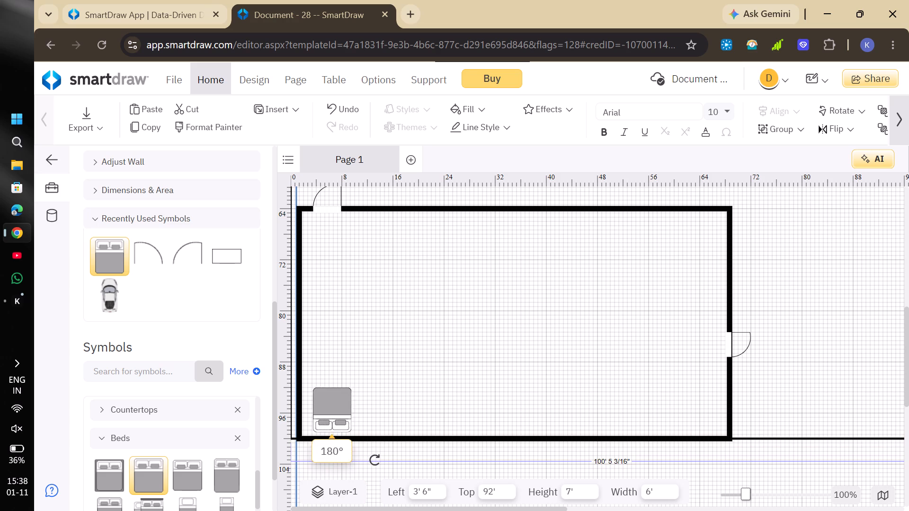
left_click_drag(374, 460, 375, 459)
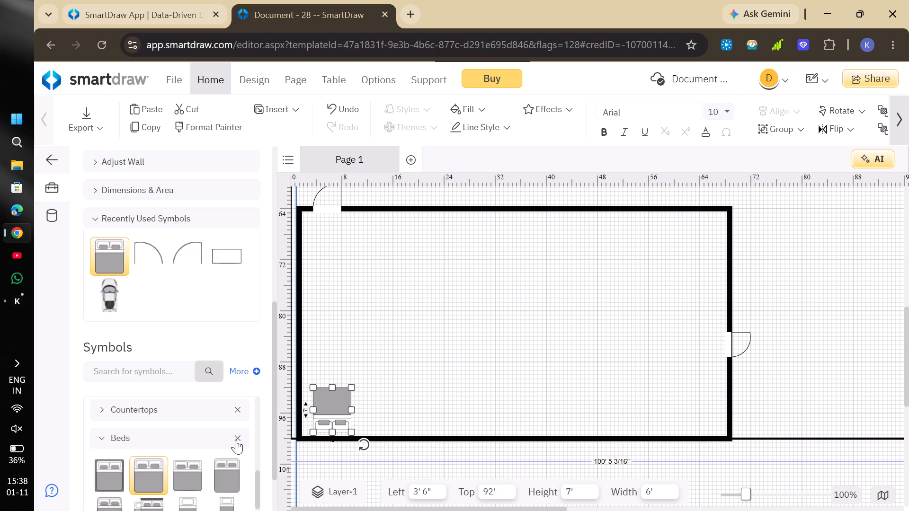
Remove the Beds category from the symbol library.
left_click(236, 440)
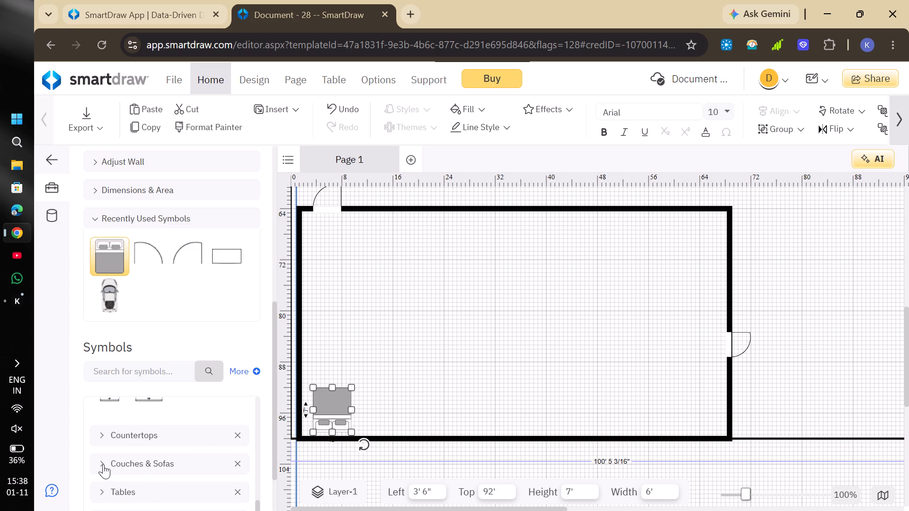
Place a rounded Arm Chair from Couches & Sofas near the building's top wall at left 18' 5", top 67' 4".
left_click(103, 464)
scroll(148, 482, "down", 3)
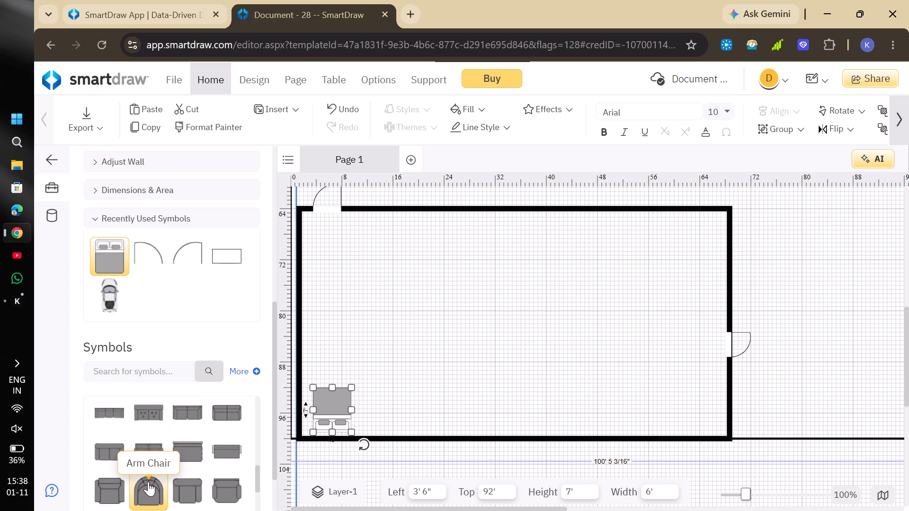
scroll(148, 482, "down", 1)
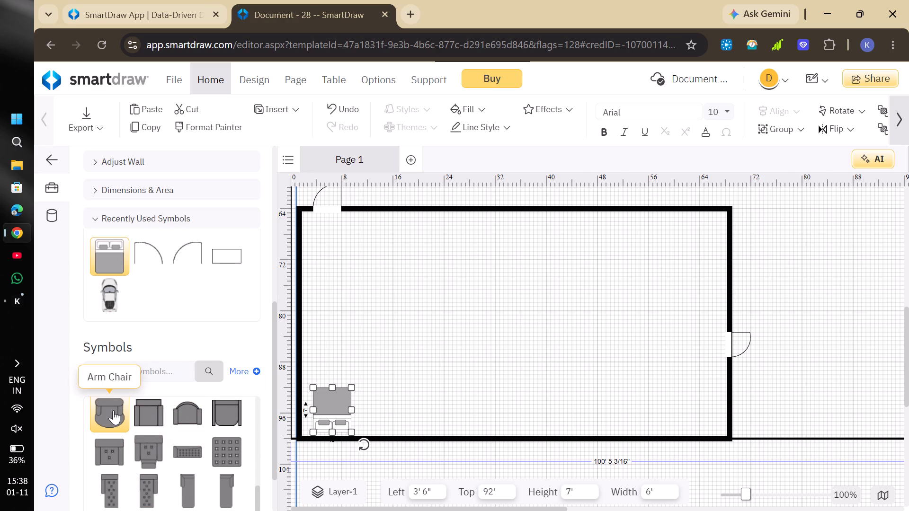
left_click_drag(113, 409, 424, 261)
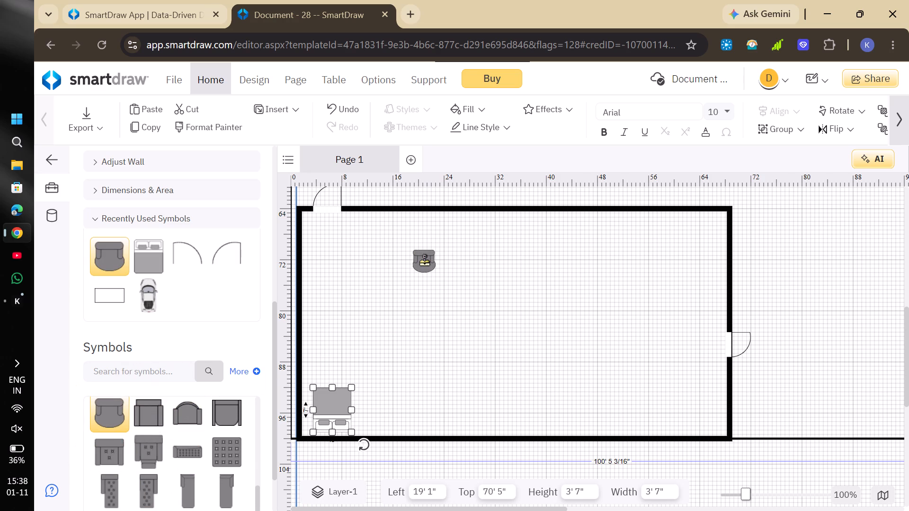
left_click_drag(424, 261, 421, 241)
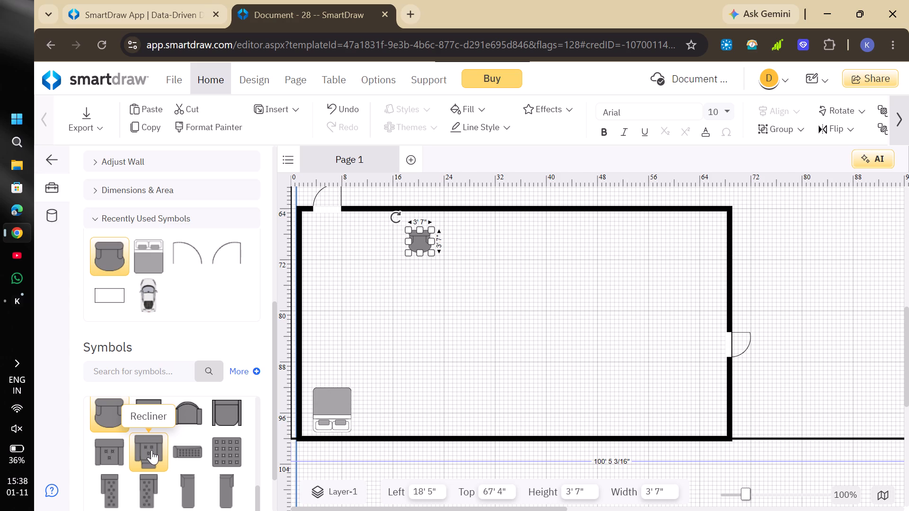
Place a Recliner on each side of the arm chair, at left 22' 8" and left 14', both at top 67' 4".
left_click_drag(151, 450, 450, 245)
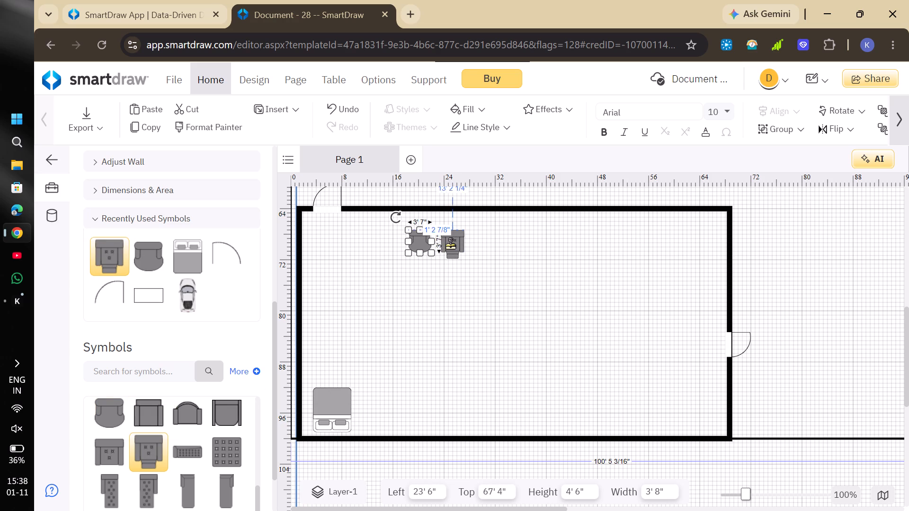
left_click_drag(450, 245, 447, 244)
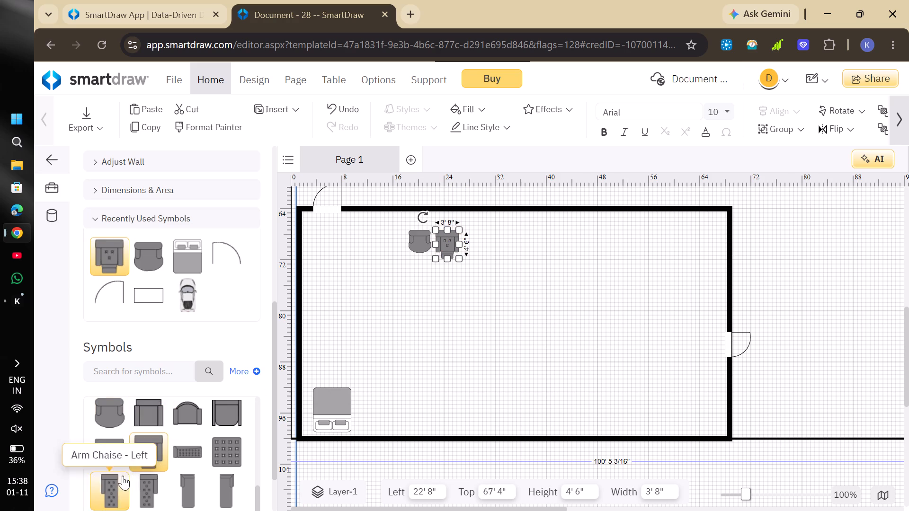
left_click_drag(142, 454, 392, 242)
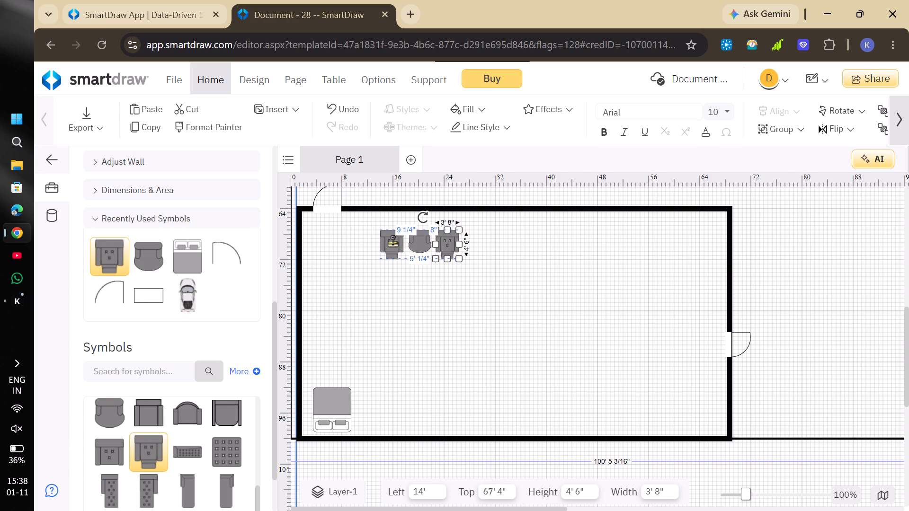
left_click_drag(392, 242, 392, 244)
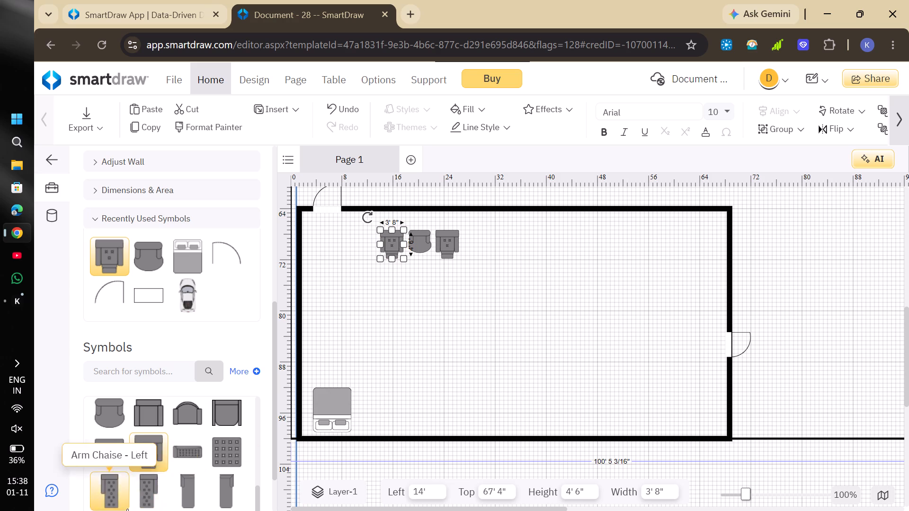
Add an Arm Chaise - Left at left 11' 4", top 67' 4", and its mirrored chaise at the row's right end, overlapping the recliners.
left_click_drag(116, 497, 384, 291)
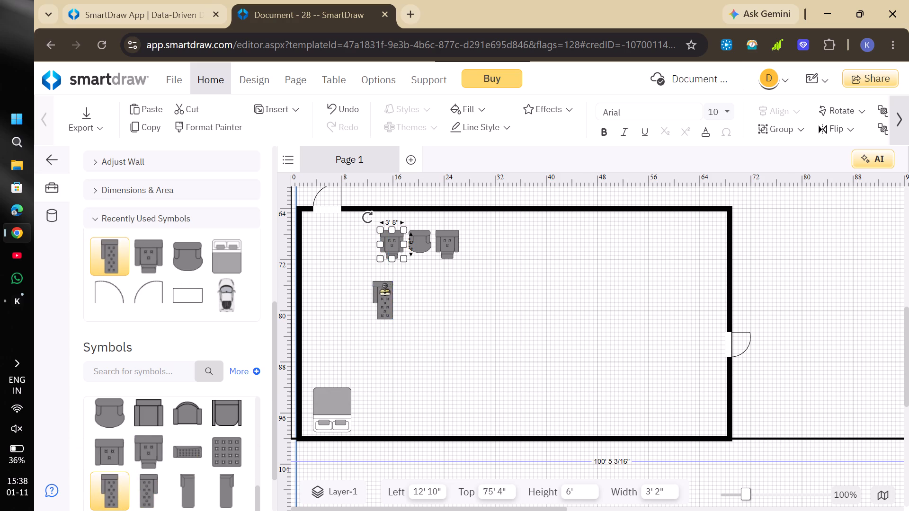
left_click_drag(384, 291, 369, 262)
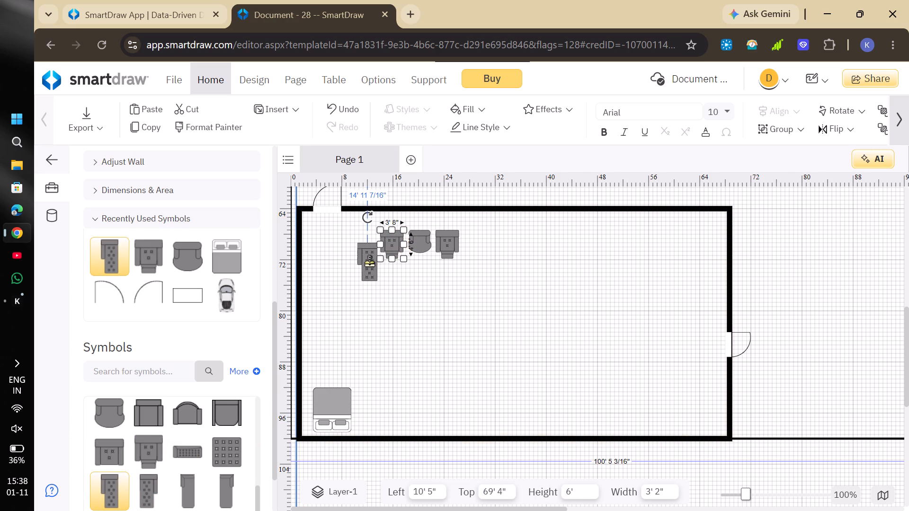
left_click_drag(369, 262, 371, 256)
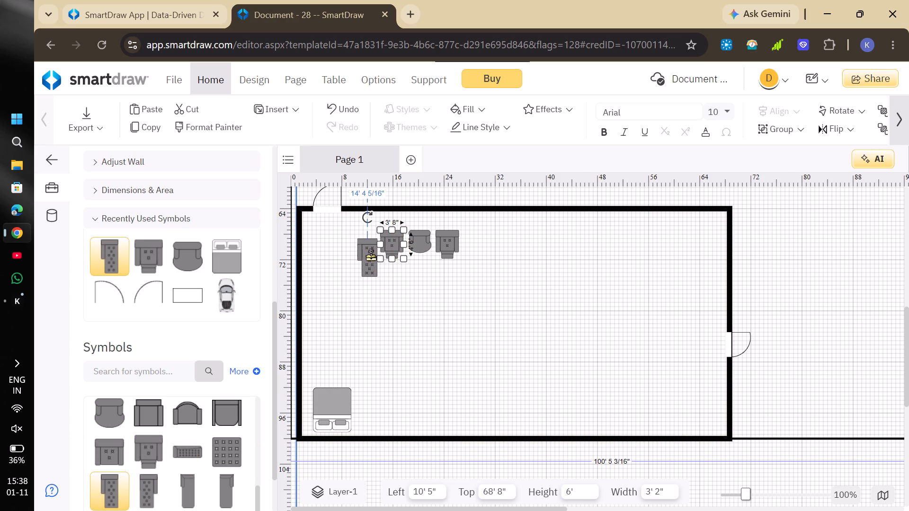
left_click_drag(371, 256, 373, 252)
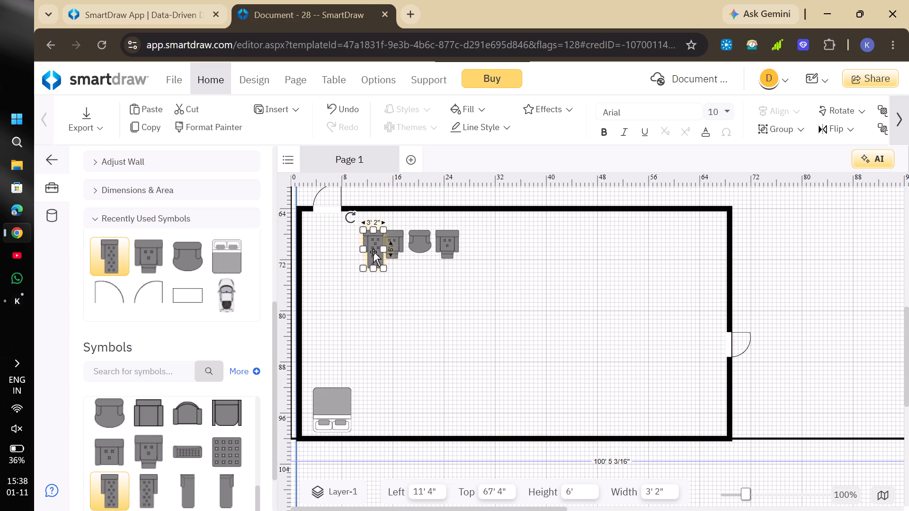
left_click(417, 291)
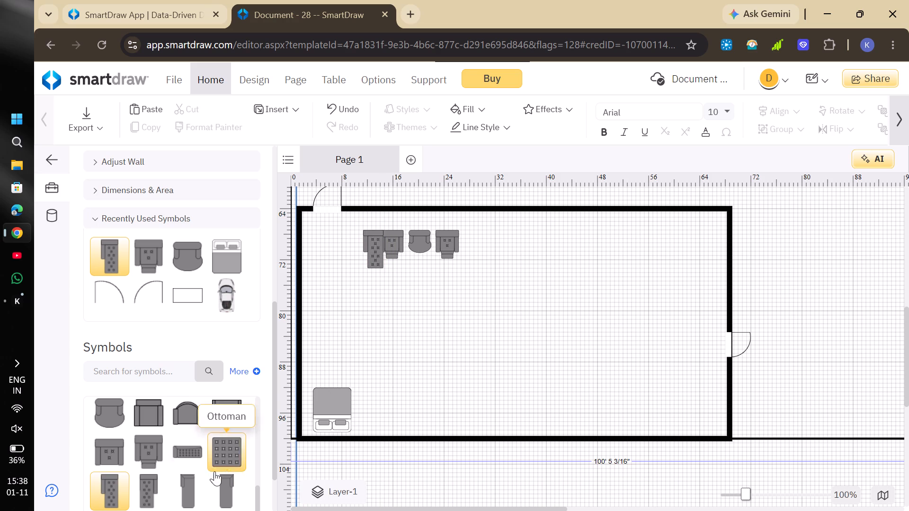
left_click_drag(152, 494, 474, 271)
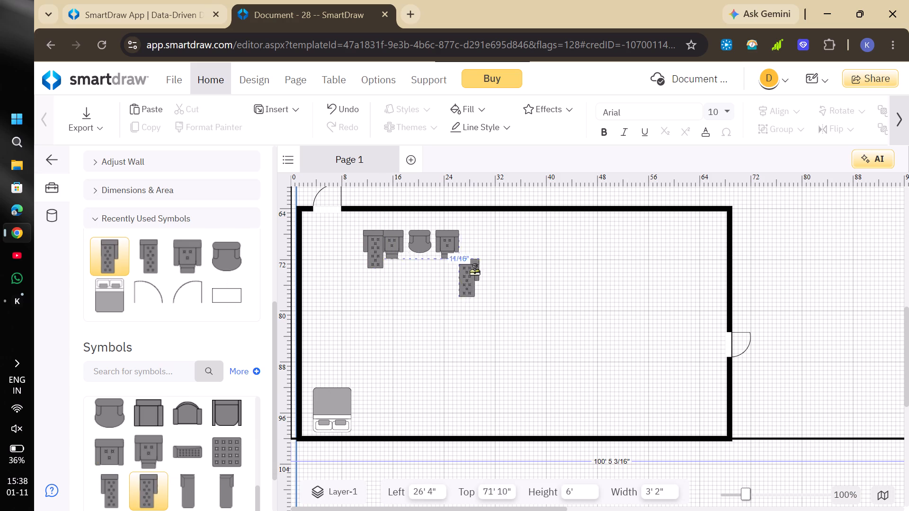
left_click_drag(474, 271, 467, 249)
left_click(400, 341)
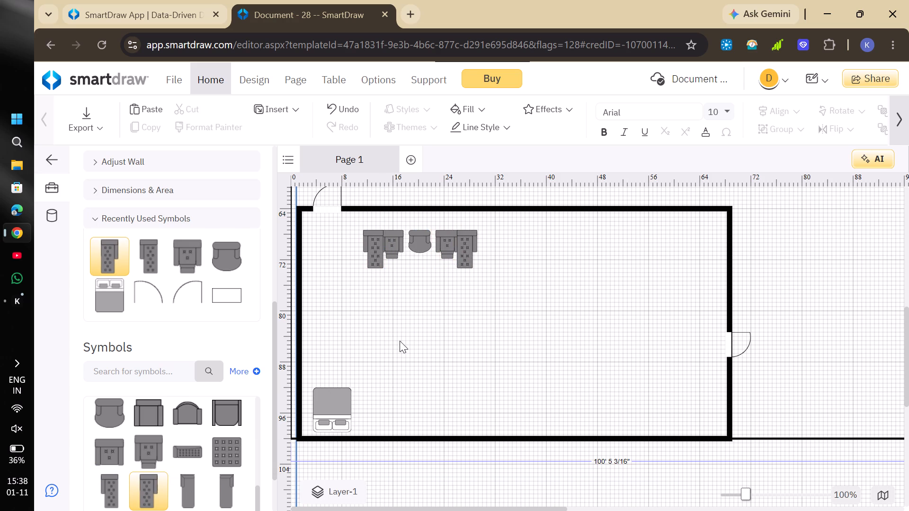
Place an Ottoman below the seating row at left 15' 4", top 73' 4", and widen it to 11'.
left_click_drag(222, 457, 393, 281)
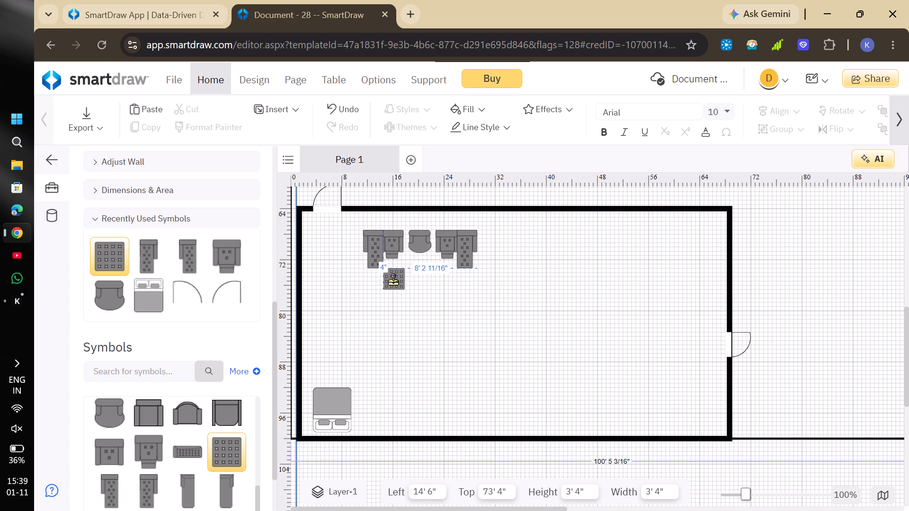
left_click_drag(393, 281, 399, 279)
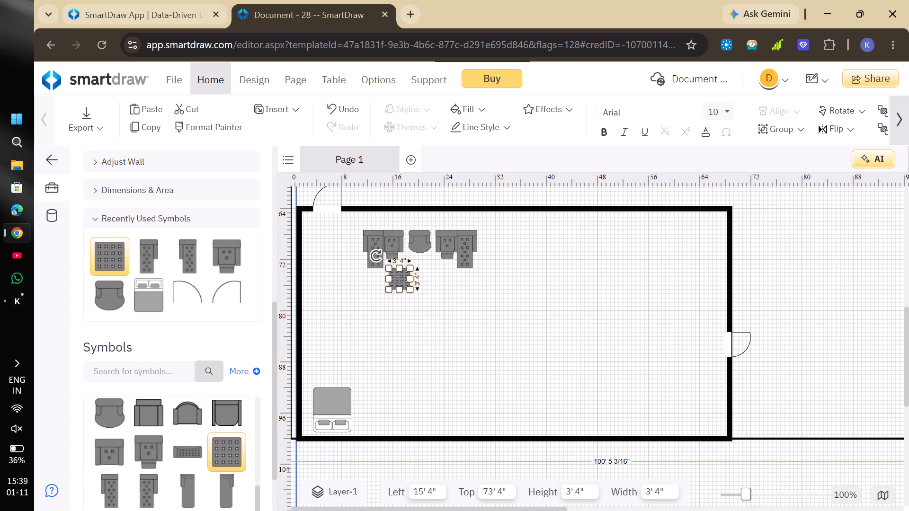
left_click_drag(410, 276, 458, 265)
left_click_drag(423, 264, 422, 250)
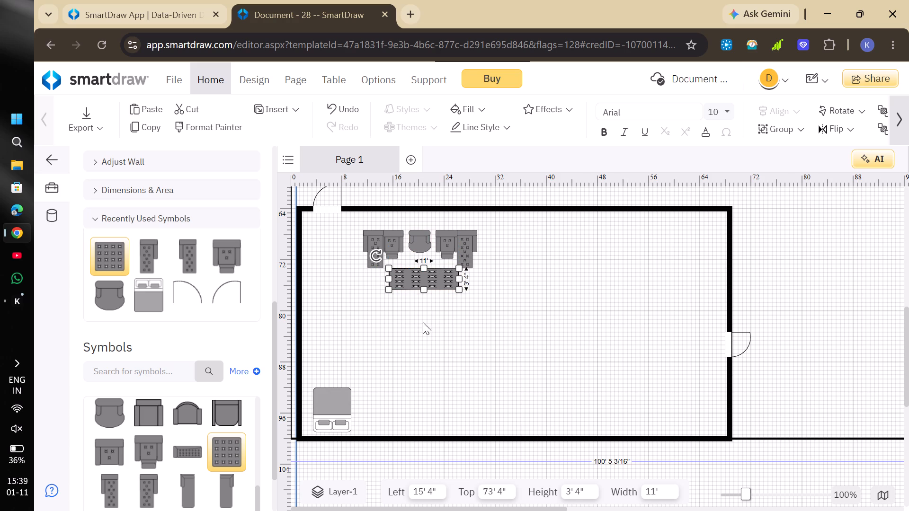
Place two 1' round cushion symbols from Couches & Sofas on the ottoman, at left 16' 8" and left 24', both at top 75'.
scroll(417, 346, "left", 1)
scroll(393, 357, "right", 1)
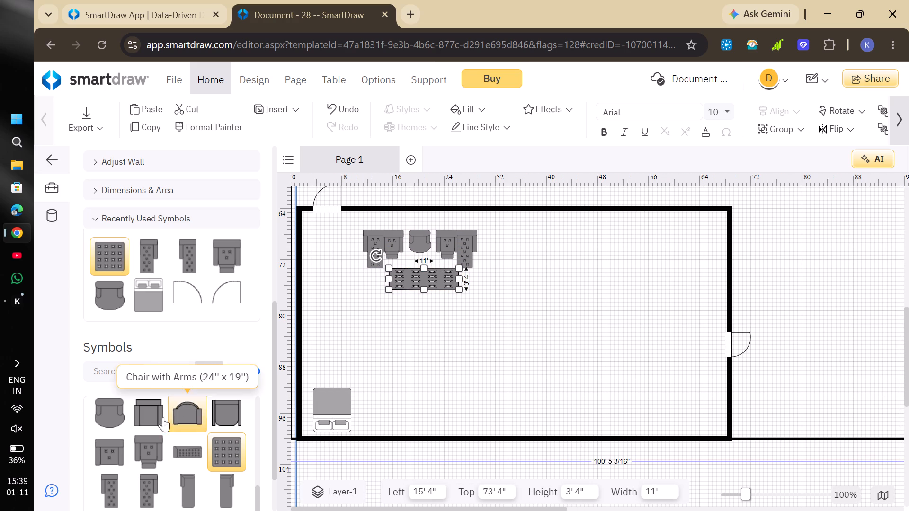
scroll(151, 424, "down", 5)
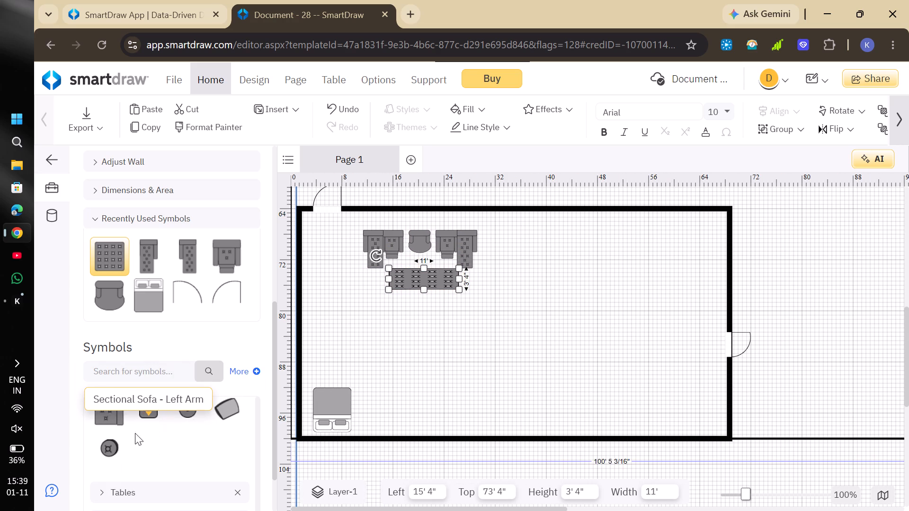
left_click_drag(120, 443, 402, 281)
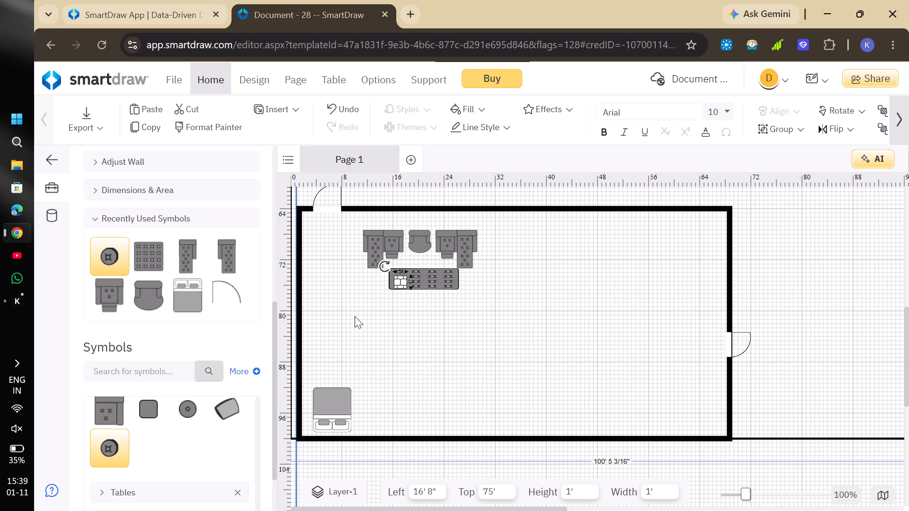
left_click_drag(114, 449, 412, 300)
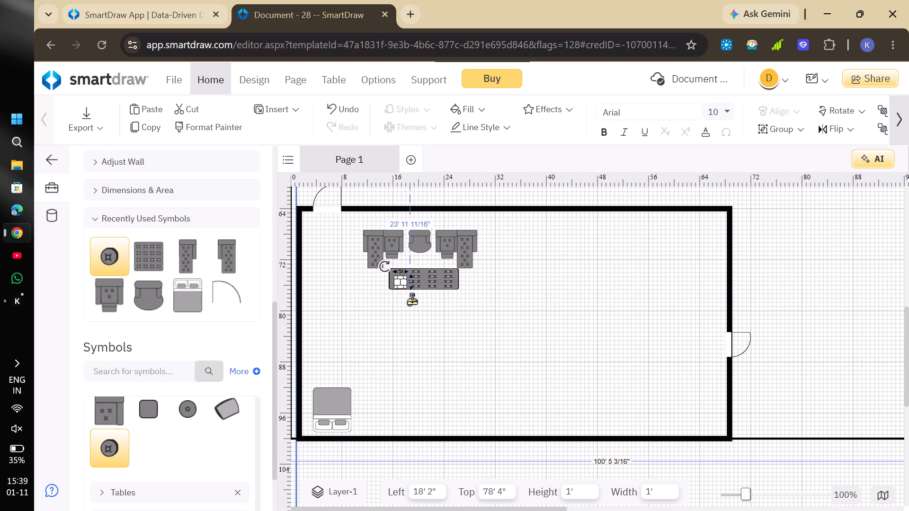
left_click_drag(412, 300, 444, 280)
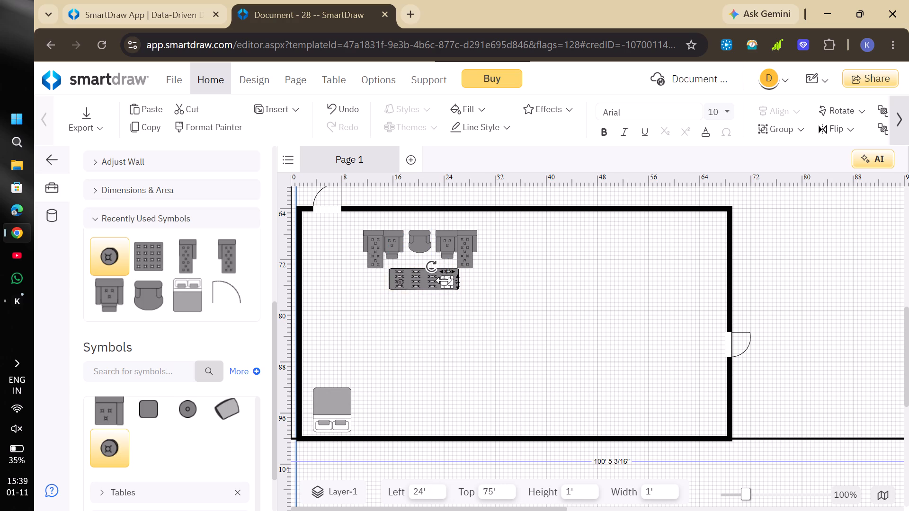
Place another round cushion symbol on the arm chair at left 19' 8", top 69' 1", and narrow it to 5 1/8".
left_click_drag(112, 446, 419, 247)
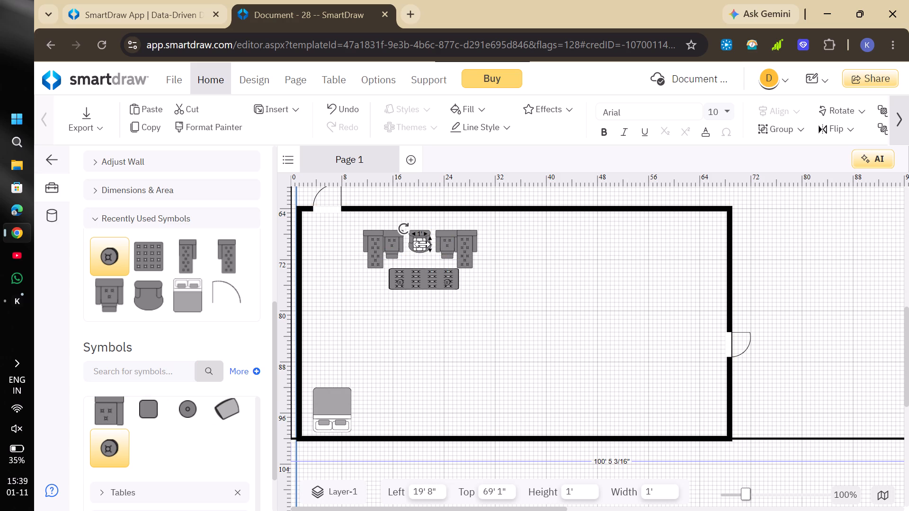
left_click_drag(423, 244, 505, 272)
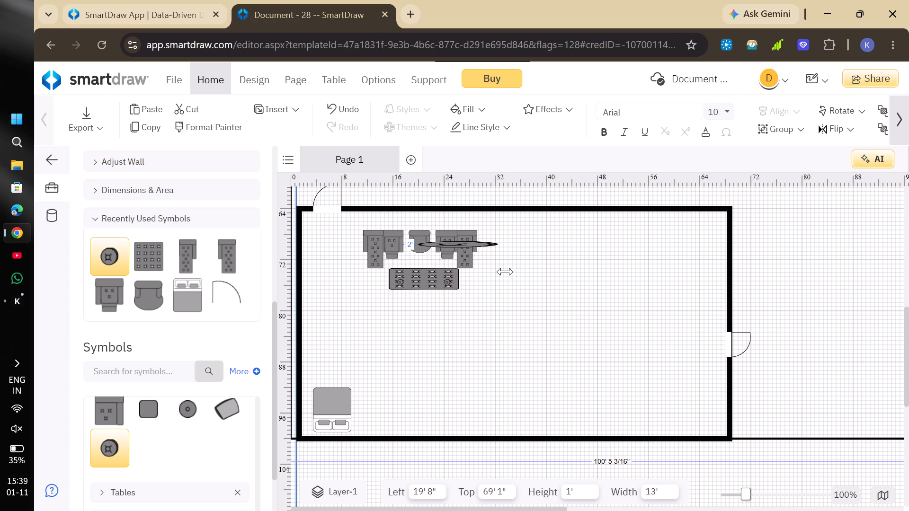
left_click_drag(505, 272, 416, 294)
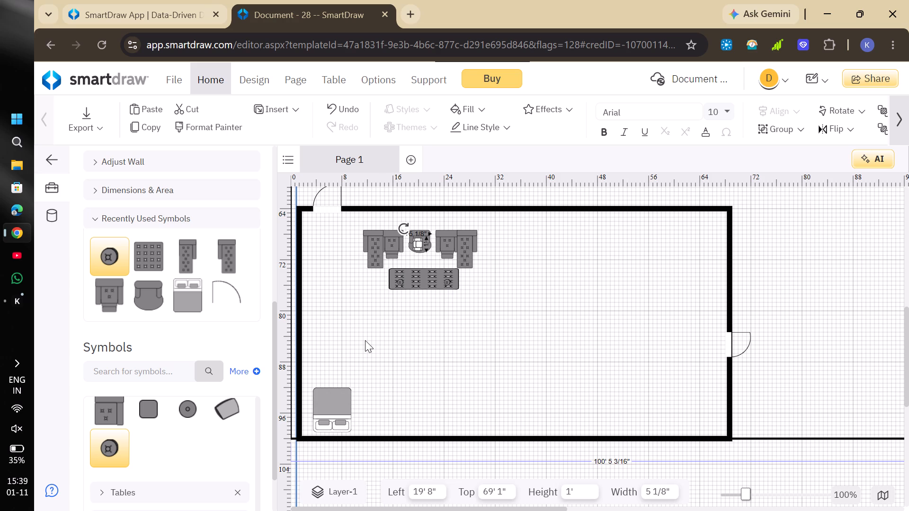
left_click(365, 340)
Place two Rectangle Table for 4 symbols from Tables, stacked at left 41' 4", at top 66' 10" and top 72' 6".
scroll(200, 399, "down", 2)
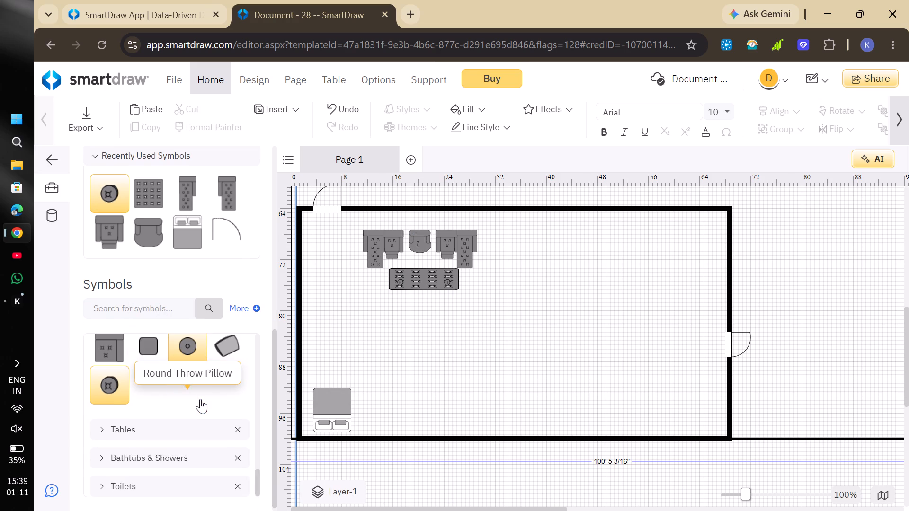
left_click(101, 430)
scroll(101, 430, "down", 3)
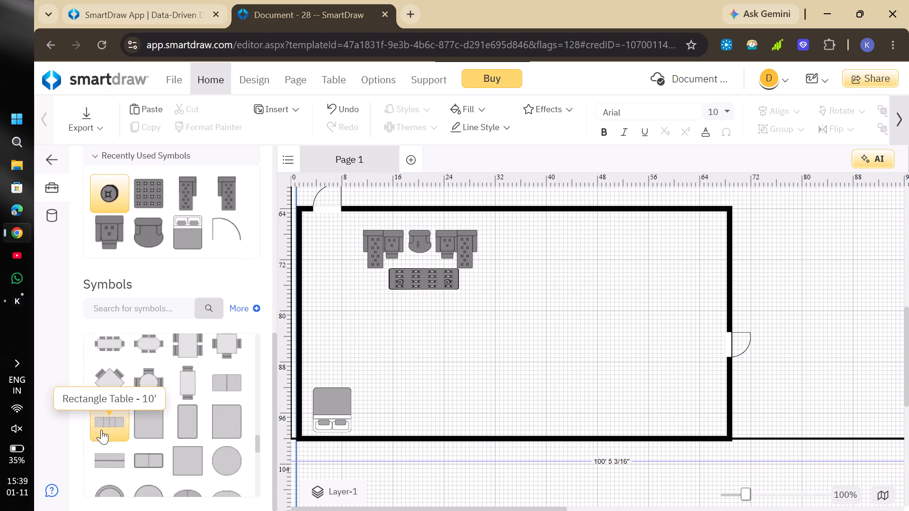
scroll(101, 430, "down", 1)
scroll(169, 405, "up", 1)
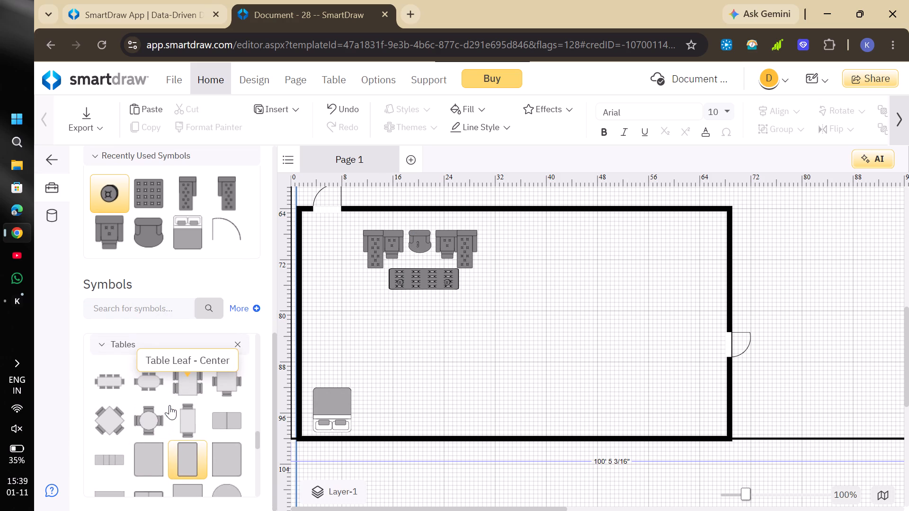
left_click_drag(187, 391, 587, 266)
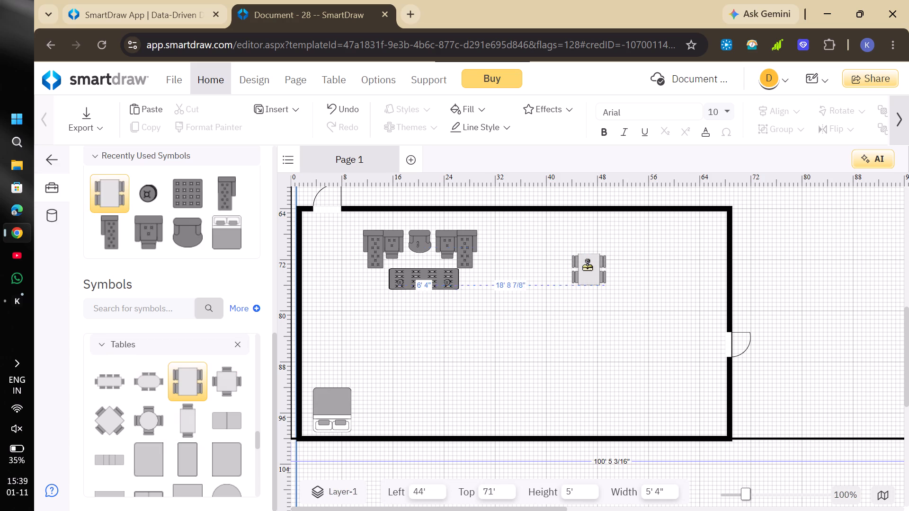
left_click_drag(587, 266, 572, 243)
left_click_drag(190, 371, 499, 274)
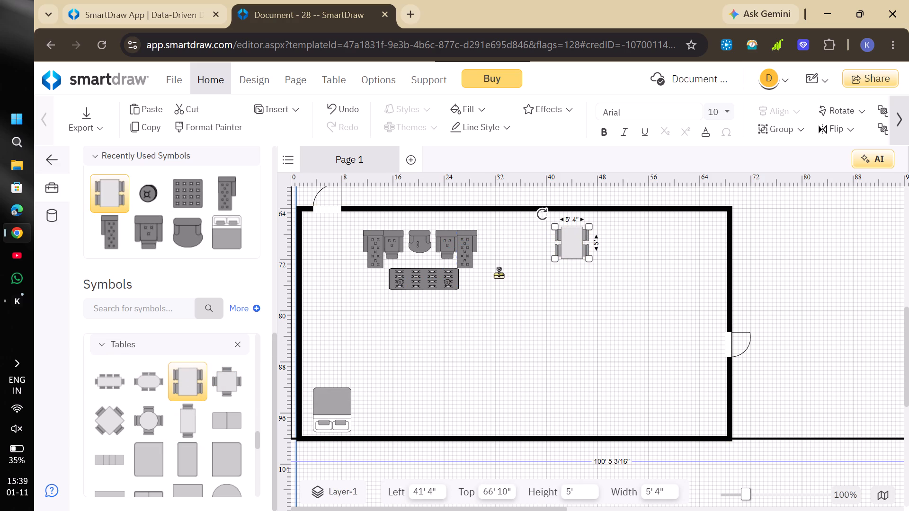
left_click_drag(499, 274, 573, 277)
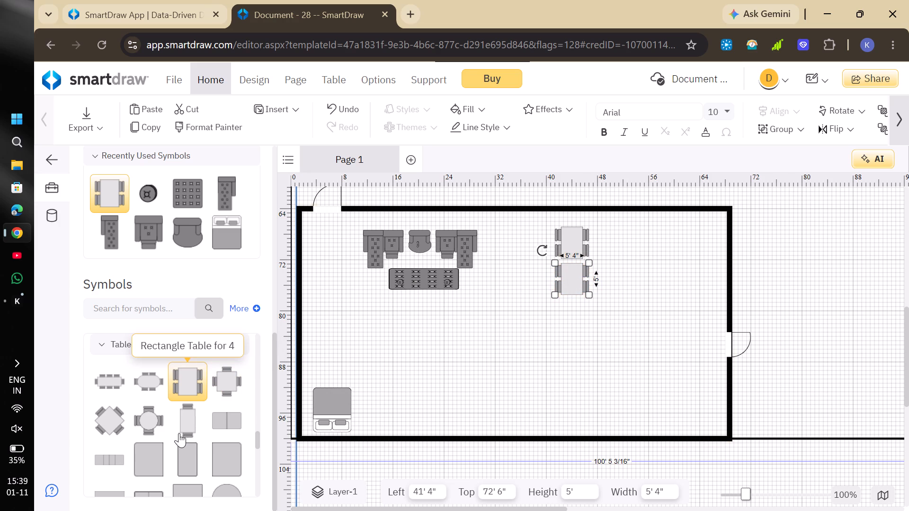
Add a Table for 2, rotate it to lie horizontally, and position it directly below the two stacked four-seat tables.
scroll(179, 433, "down", 1)
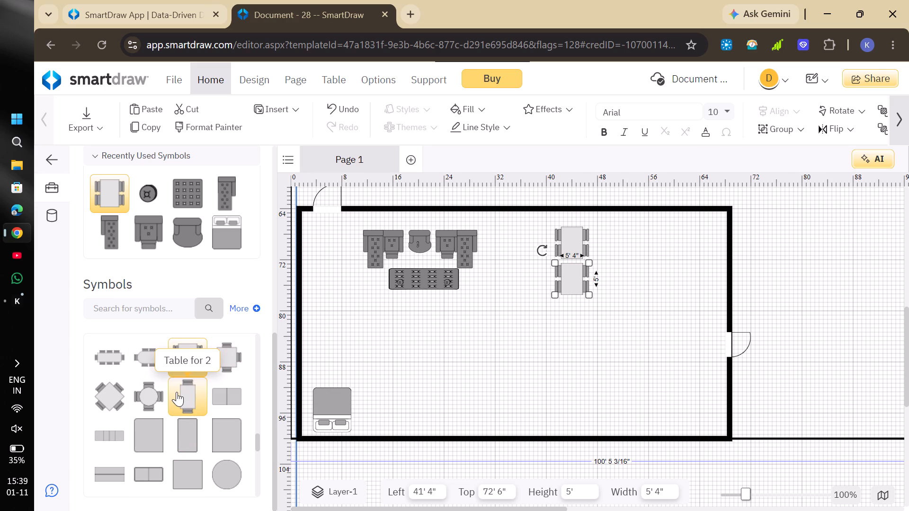
left_click_drag(192, 395, 237, 379)
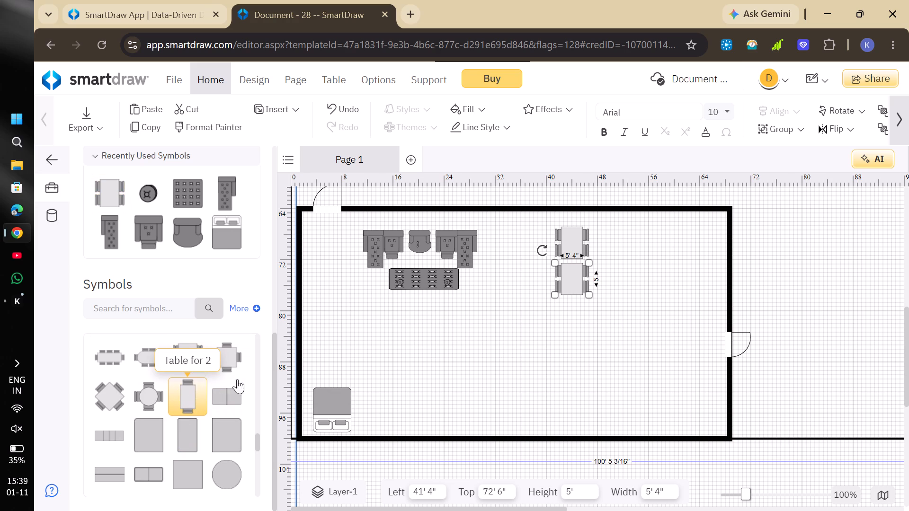
left_click_drag(237, 379, 549, 330)
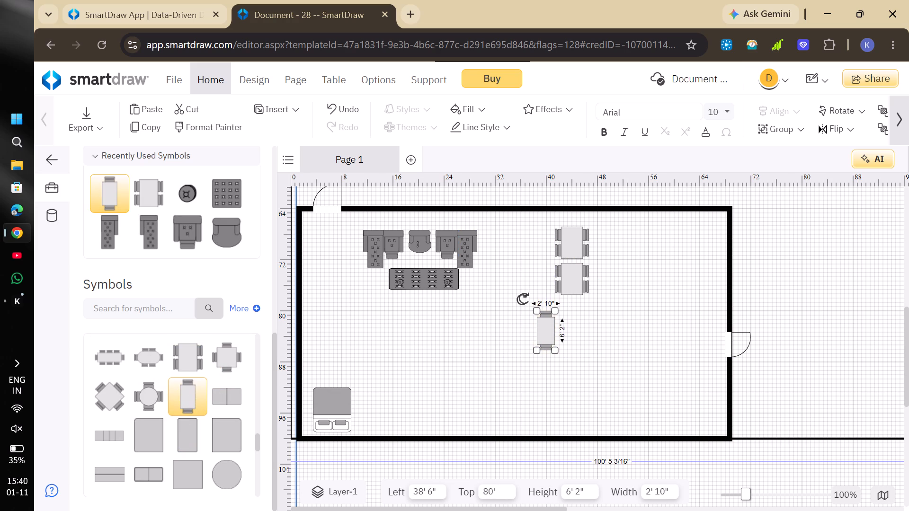
left_click_drag(522, 300, 510, 358)
left_click_drag(546, 335, 575, 303)
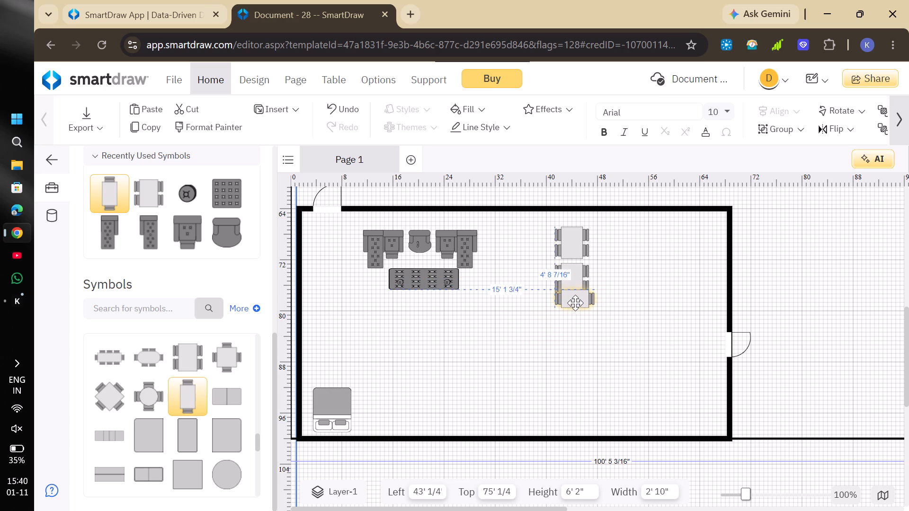
left_click_drag(575, 303, 575, 308)
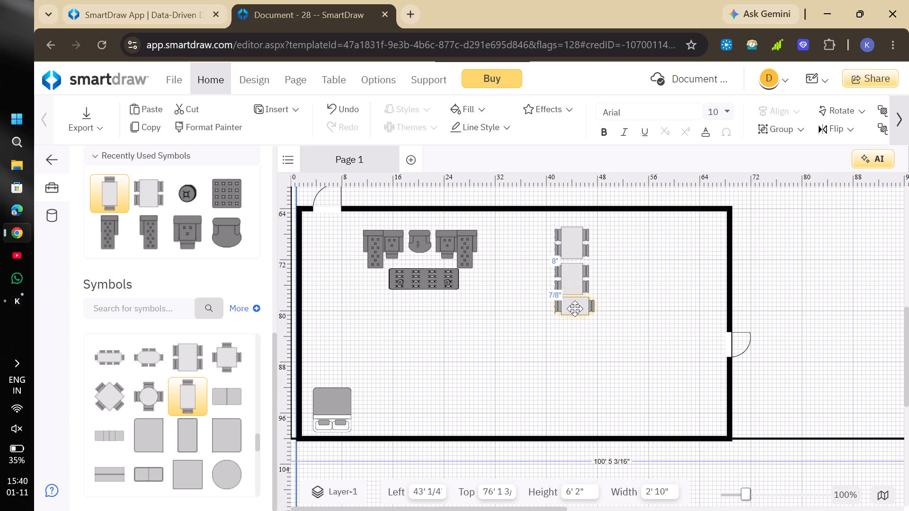
left_click_drag(575, 308, 571, 220)
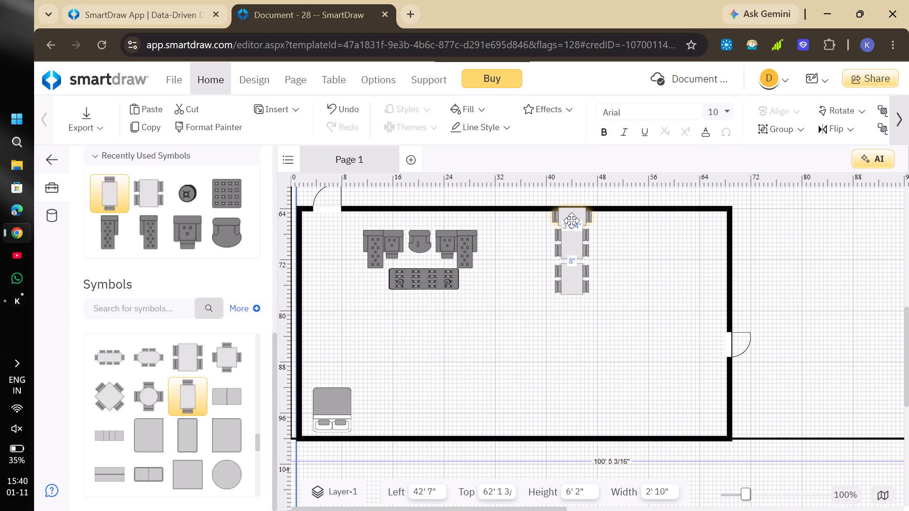
left_click_drag(571, 220, 573, 308)
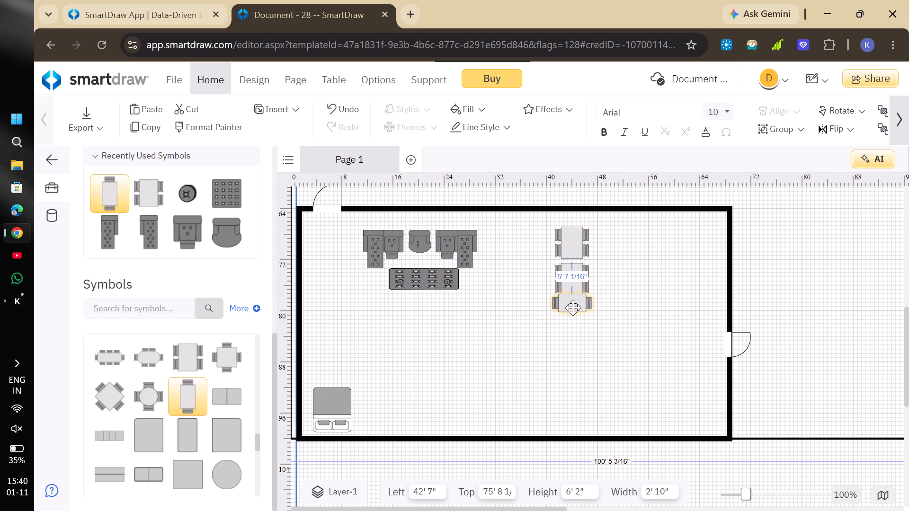
left_click_drag(573, 308, 574, 310)
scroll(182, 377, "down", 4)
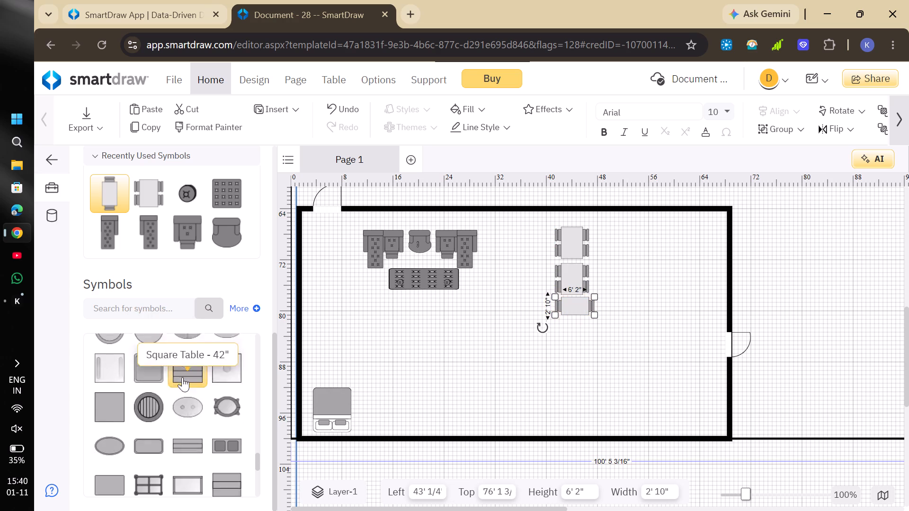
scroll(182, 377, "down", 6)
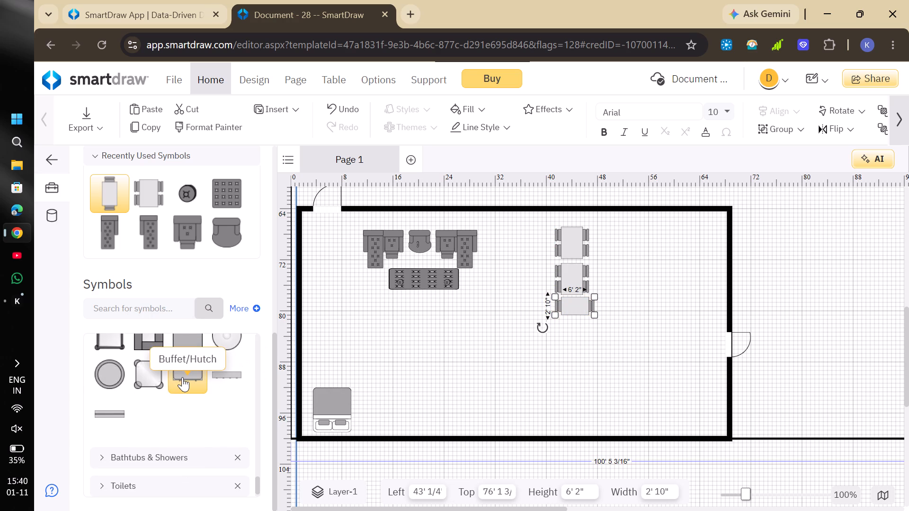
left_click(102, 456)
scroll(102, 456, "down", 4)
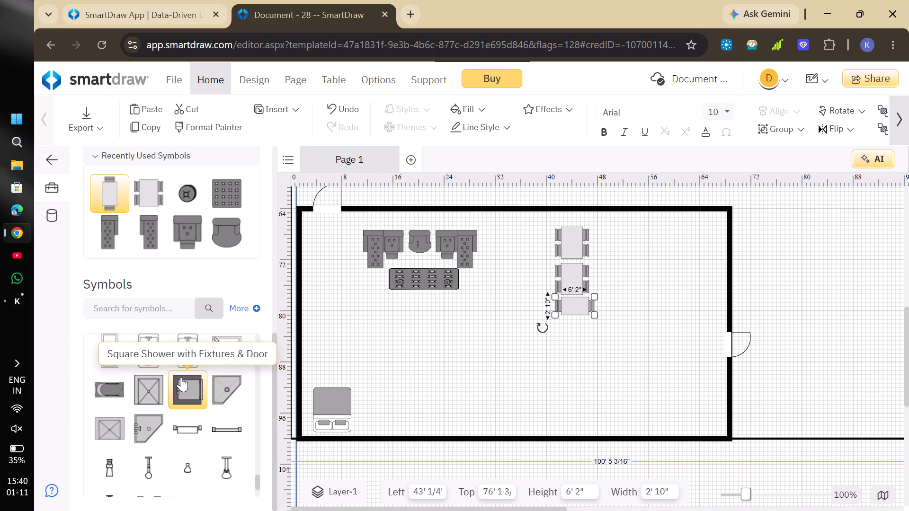
Draw a stepped polygon-line partition from the building's left wall: 19' 4" across, 6' 8" down, 19' 4" across, 11' 4" down to the bottom wall.
scroll(223, 176, "up", 5)
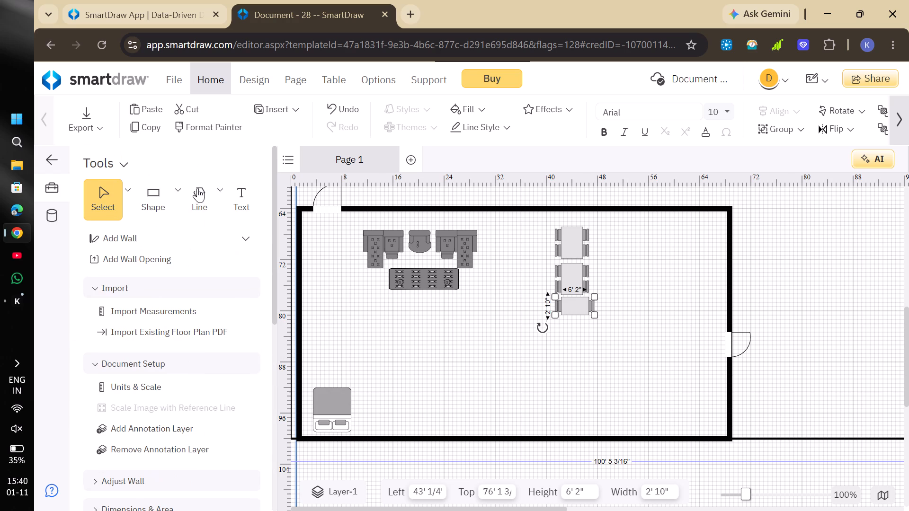
left_click(208, 197)
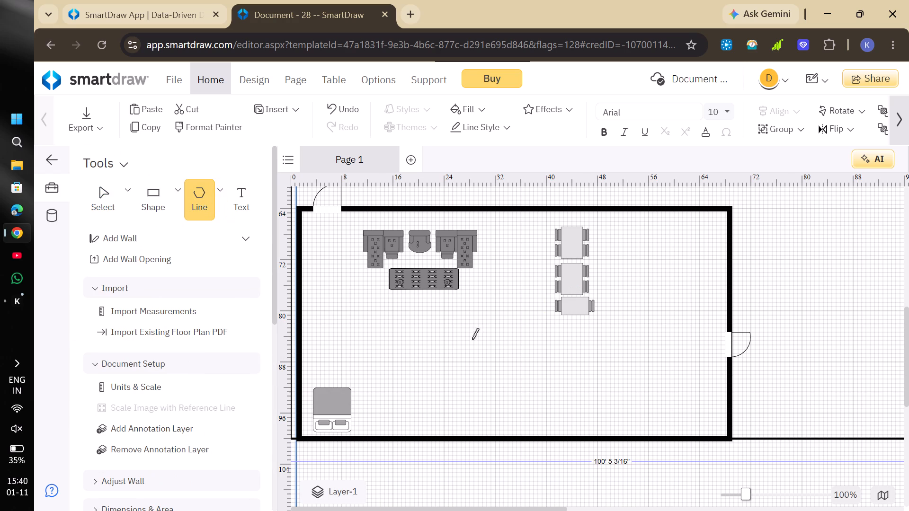
left_click(303, 328)
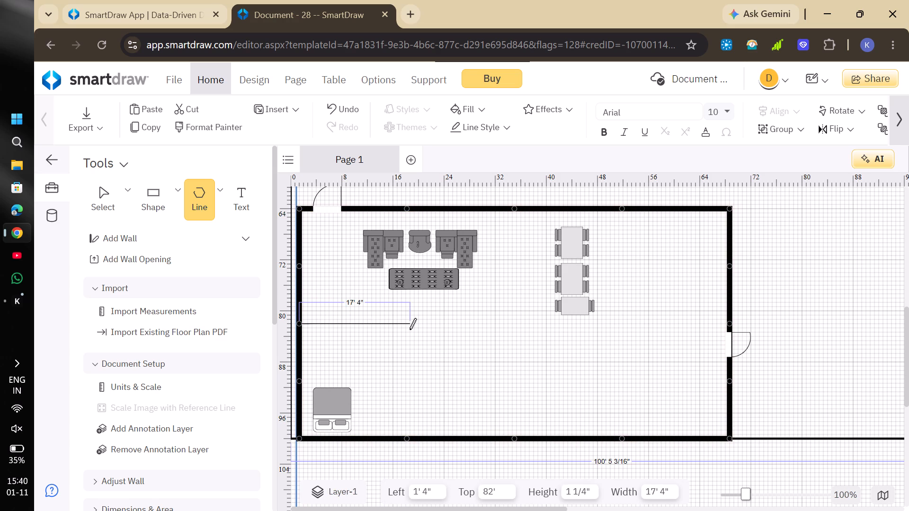
left_click(421, 326)
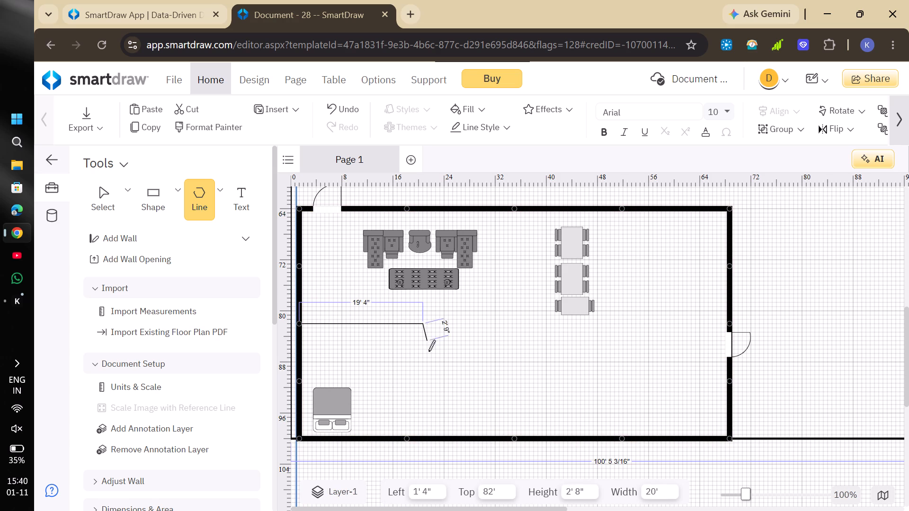
left_click(421, 365)
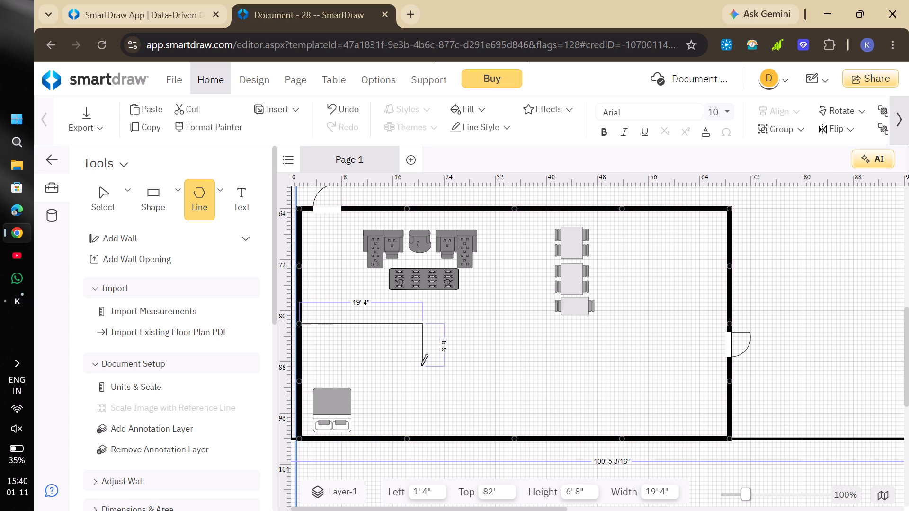
left_click(546, 362)
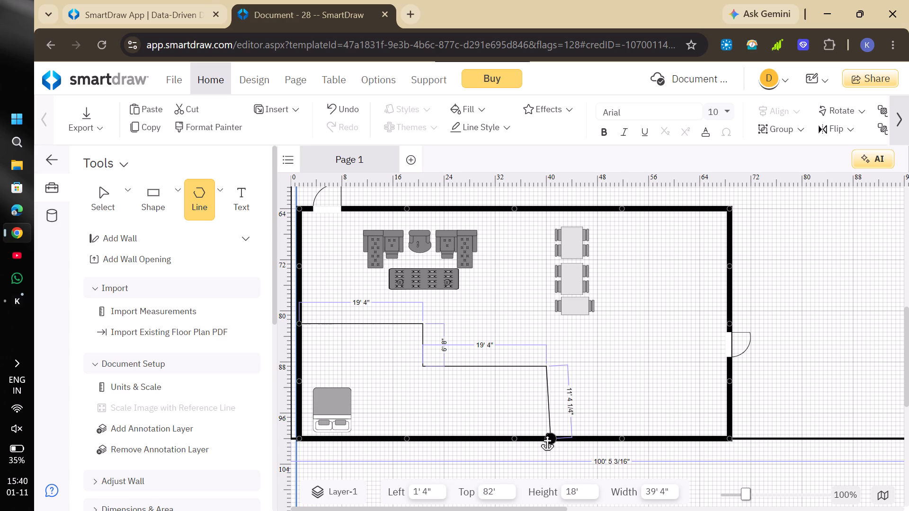
left_click(547, 433)
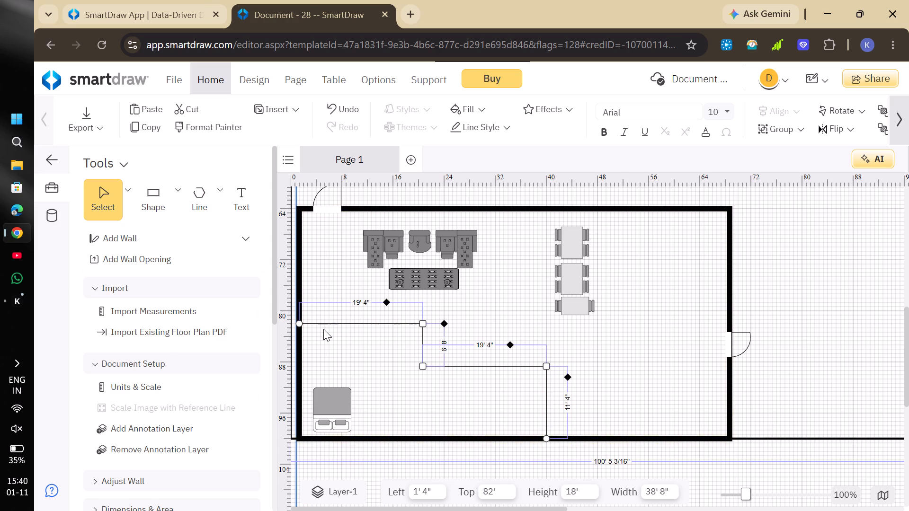
Draw a vertical Straight Line 9' 4" long downward from the partition's inner corner at left 20' 8", top 88' 8".
left_click(217, 195)
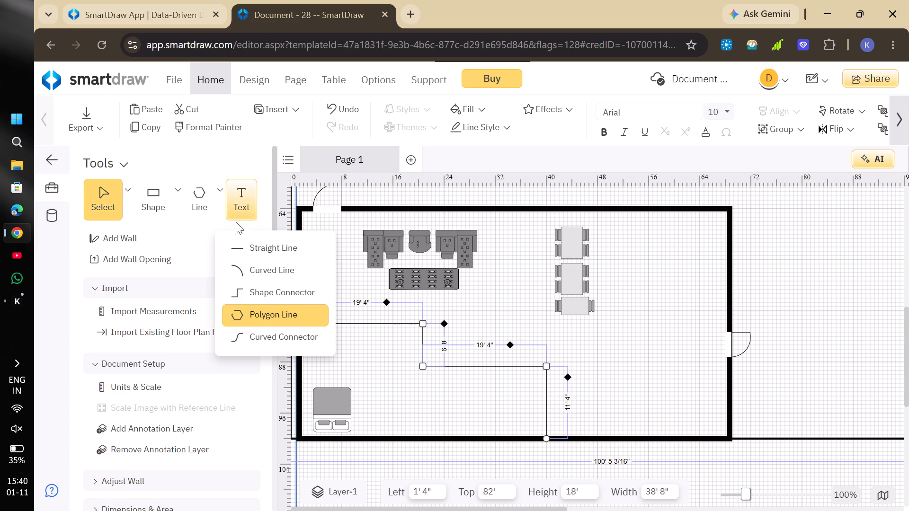
left_click(260, 251)
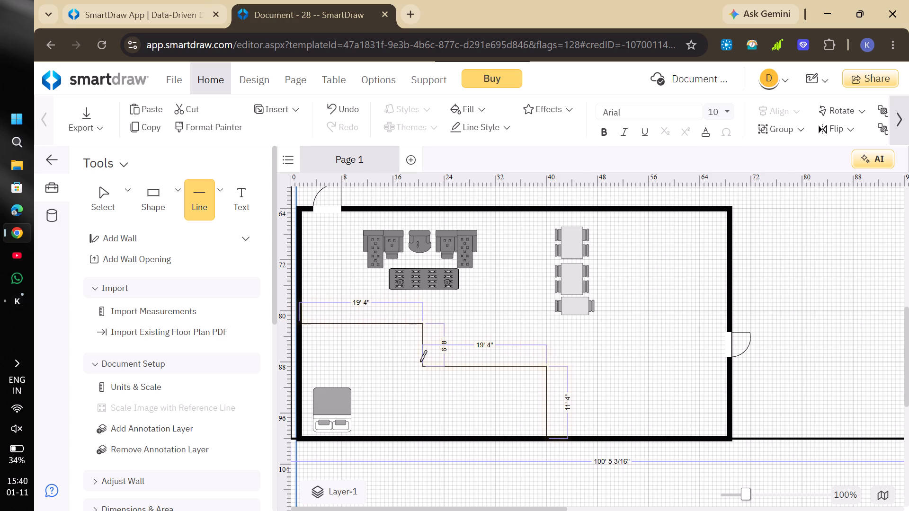
left_click(422, 365)
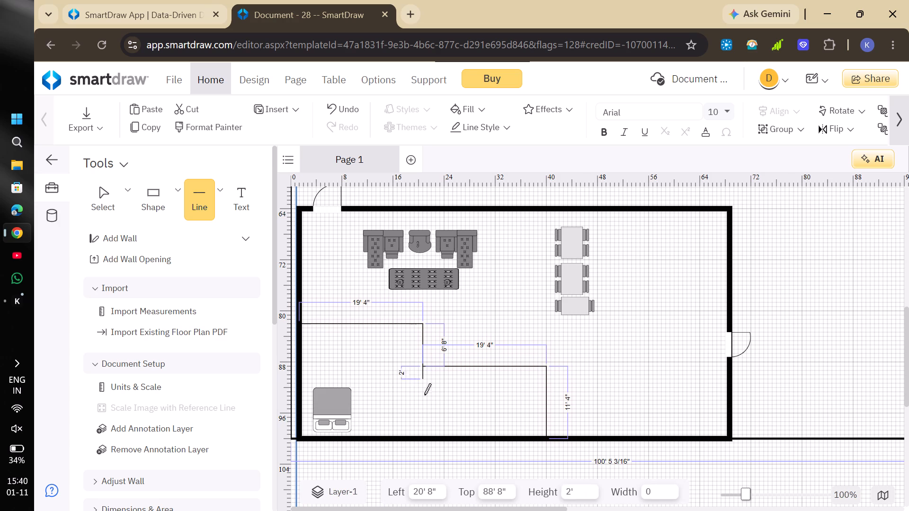
left_click(424, 424)
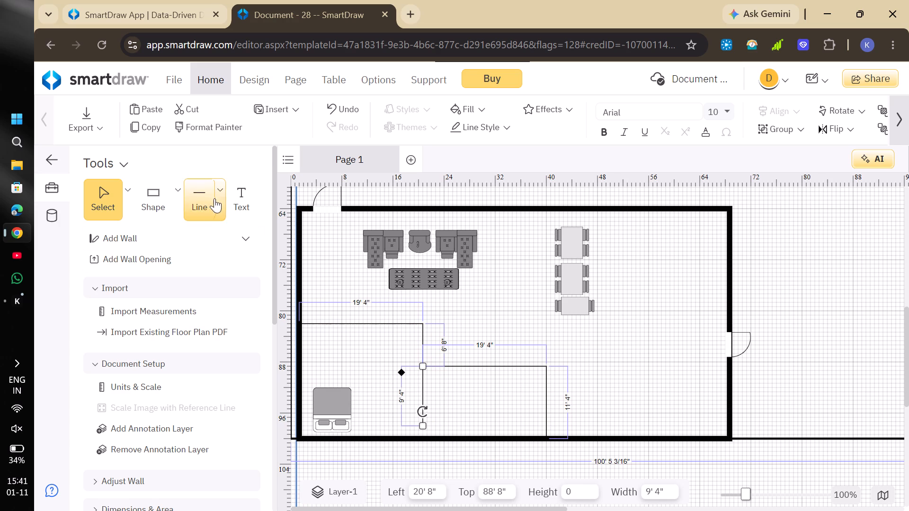
Place a Bathtub from Bathtubs & Showers in the inner room's lower-right corner, at left 35' 4", top about 94'.
scroll(187, 369, "down", 4)
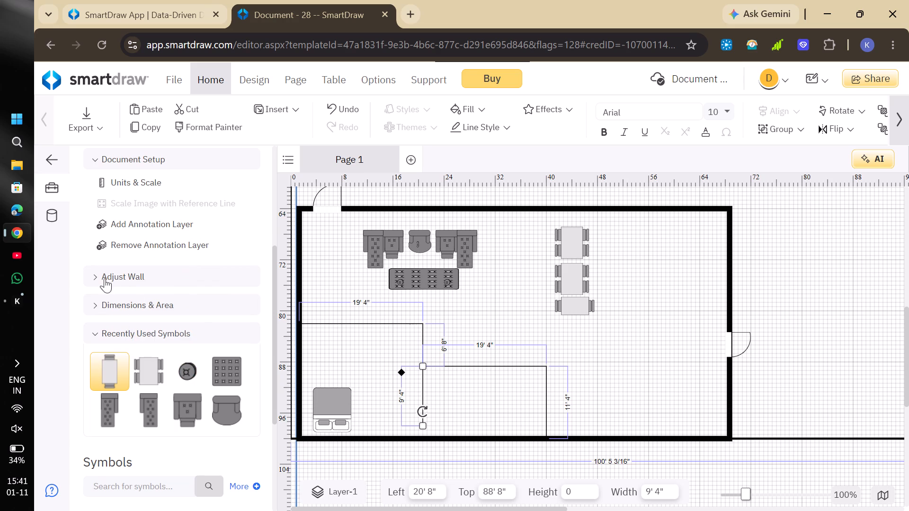
scroll(191, 428, "down", 5)
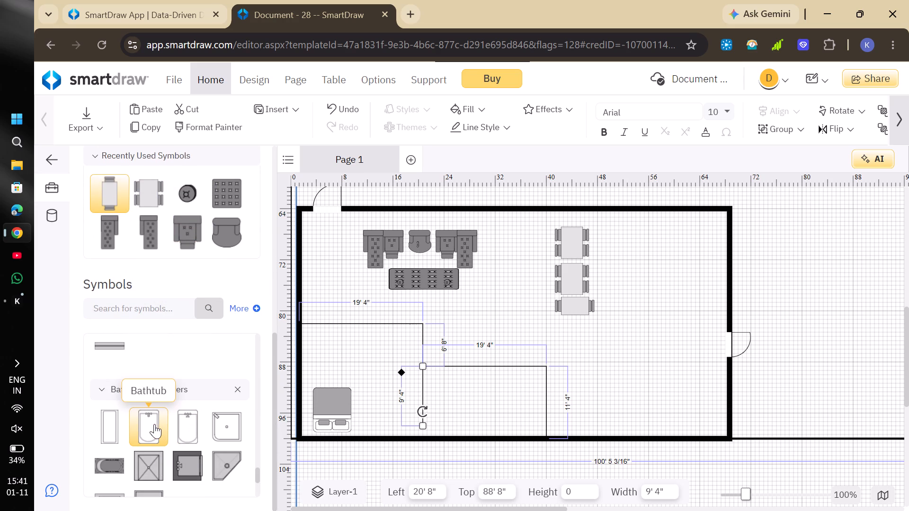
left_click_drag(154, 424, 529, 391)
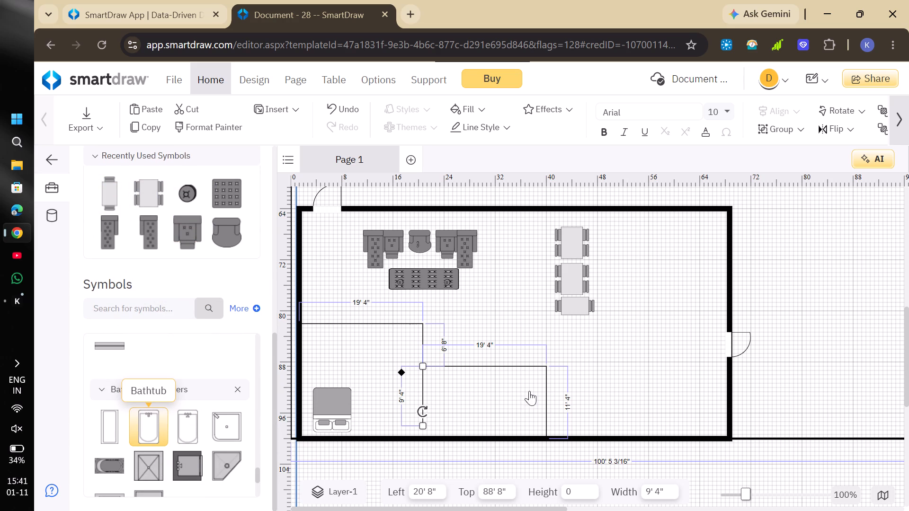
left_click_drag(529, 391, 527, 414)
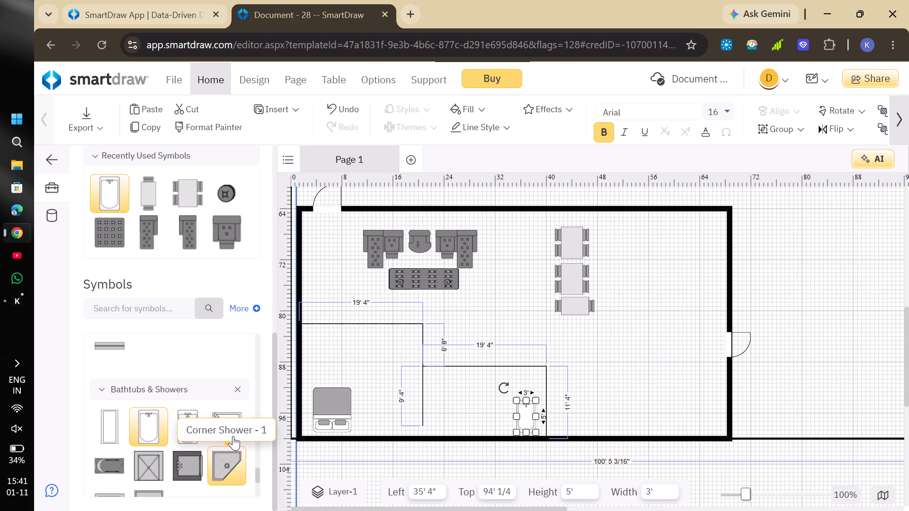
Place a Shower Head - 5 symbol near the inner room's upper-left corner, at left 22', top 90'.
scroll(149, 461, "down", 3)
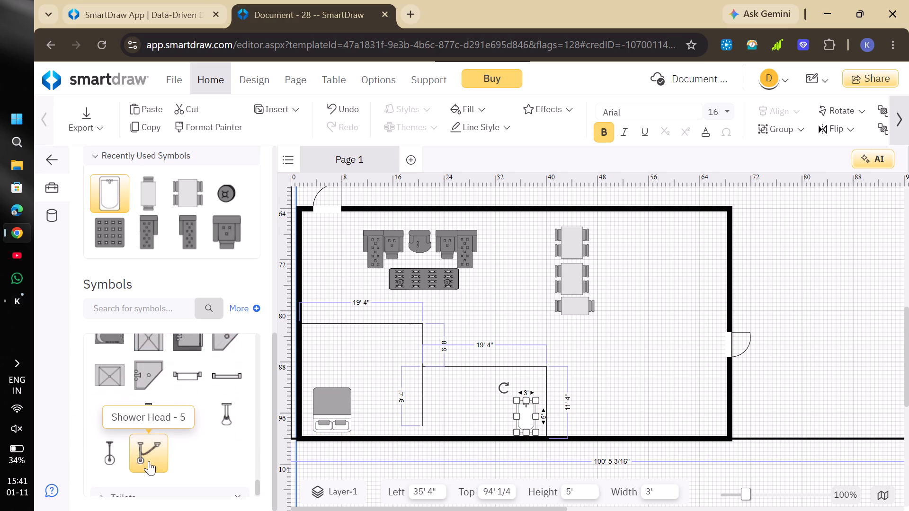
scroll(149, 461, "down", 1)
left_click_drag(149, 461, 180, 444)
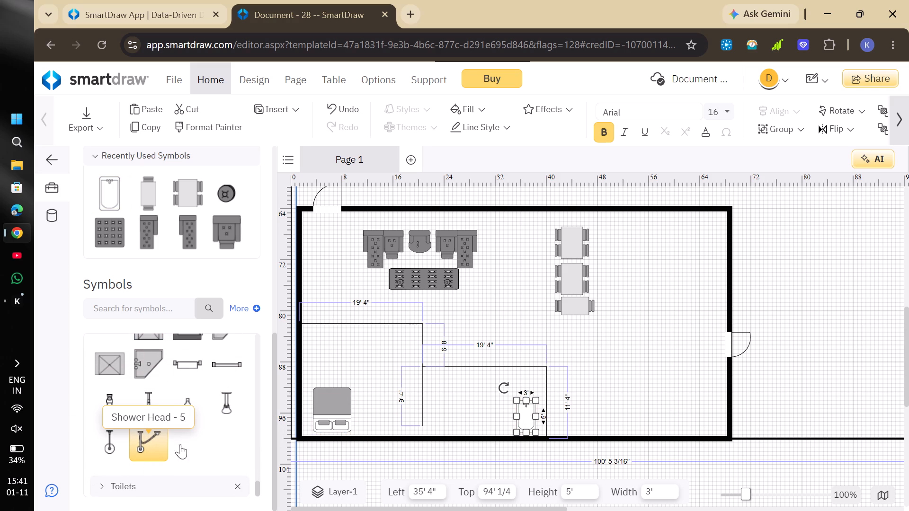
left_click_drag(180, 444, 427, 427)
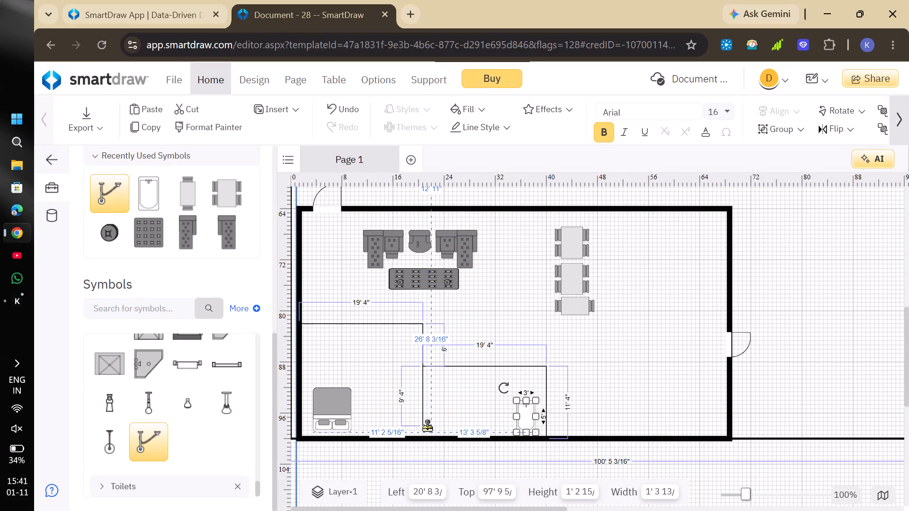
left_click_drag(427, 427, 434, 378)
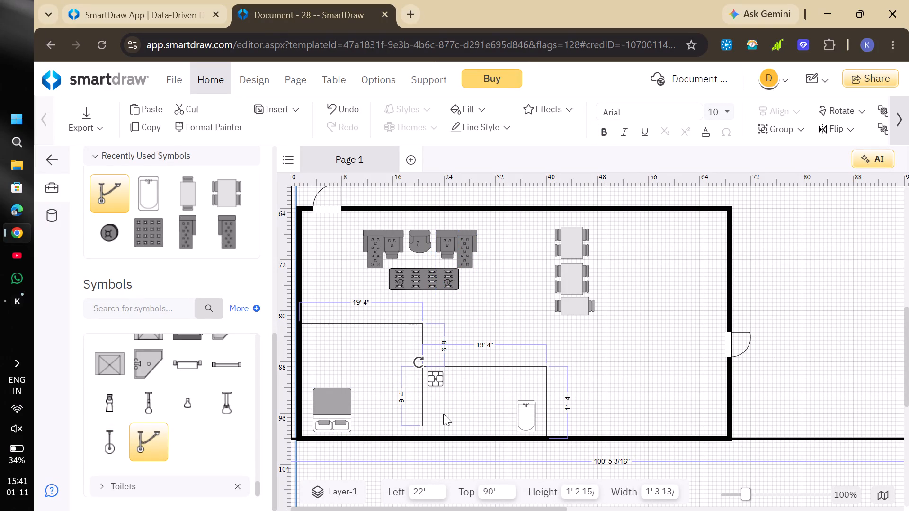
left_click(443, 414)
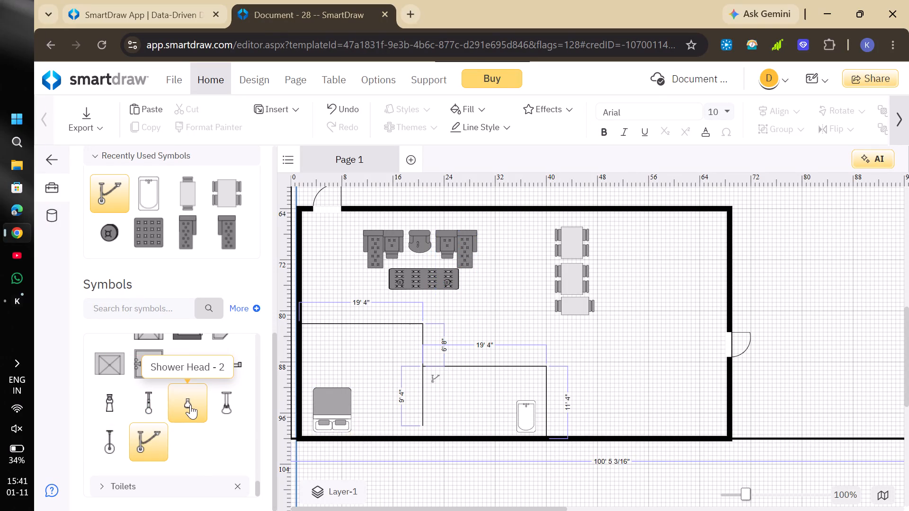
Place a Rectangle Shower (48" x 36") over the shower head in the room's upper-left corner, at left 21', top about 88' 11".
scroll(190, 405, "up", 1)
left_click_drag(153, 391, 231, 369)
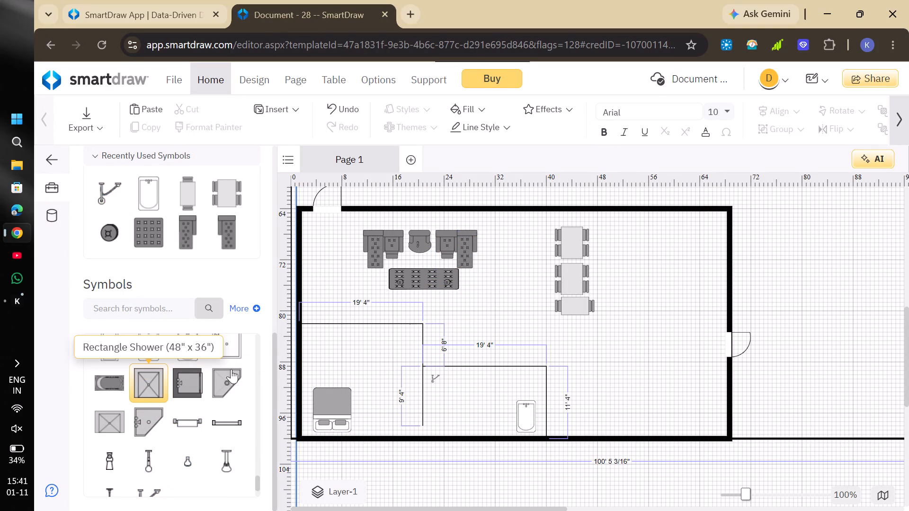
left_click_drag(231, 369, 454, 379)
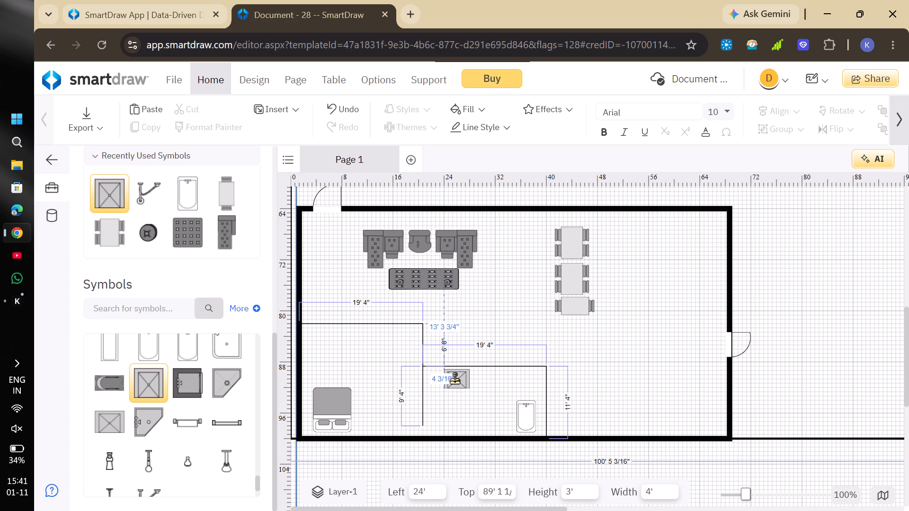
left_click_drag(454, 379, 440, 379)
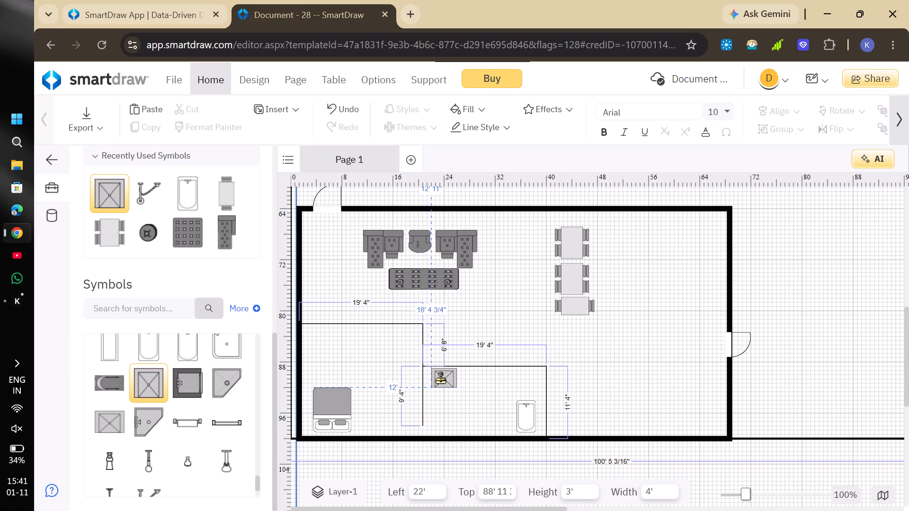
left_click_drag(440, 379, 437, 378)
Place a Residential Toilet from Toilets against the bathroom's upper partition, at left 29' 2", top about 88' 11".
scroll(103, 464, "up", 2)
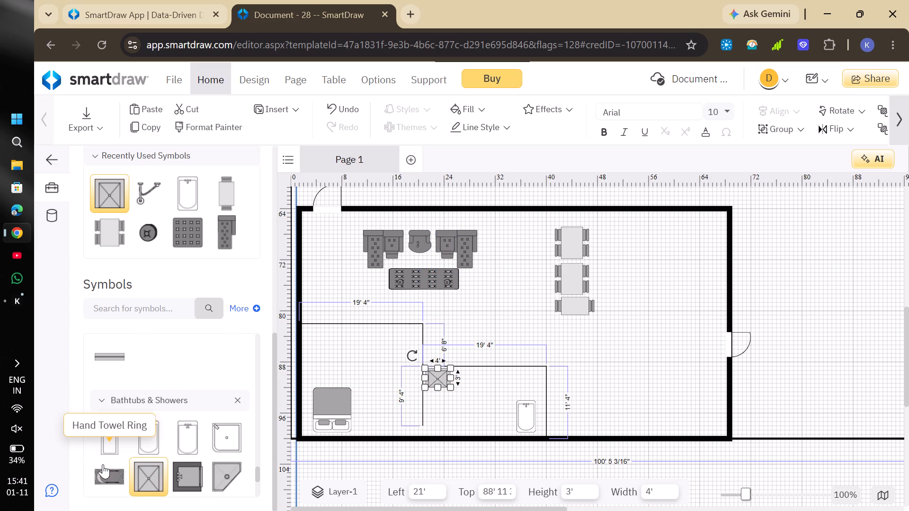
scroll(189, 443, "down", 5)
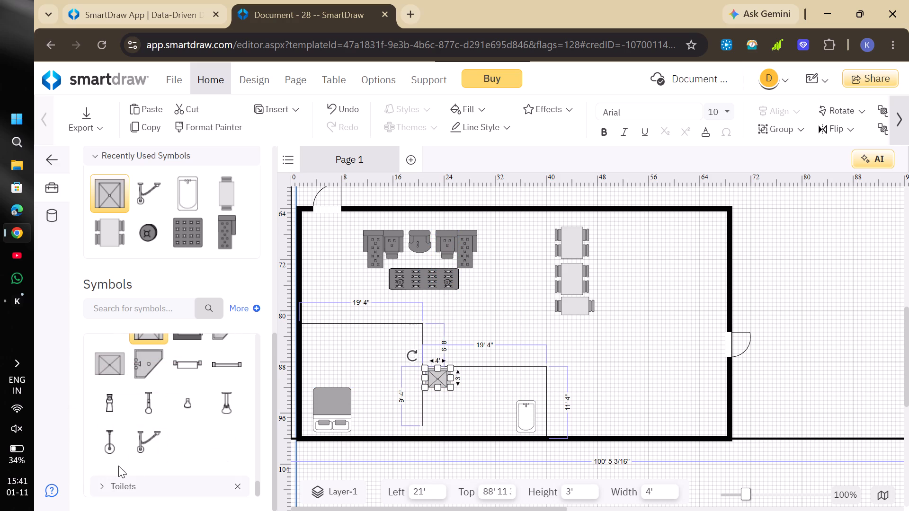
left_click(100, 487)
scroll(178, 459, "down", 2)
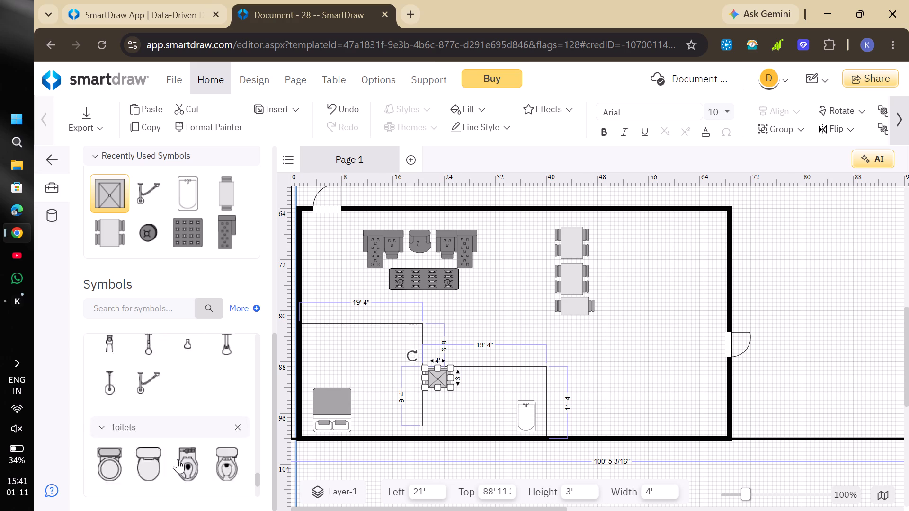
scroll(178, 459, "down", 2)
left_click_drag(115, 363, 327, 377)
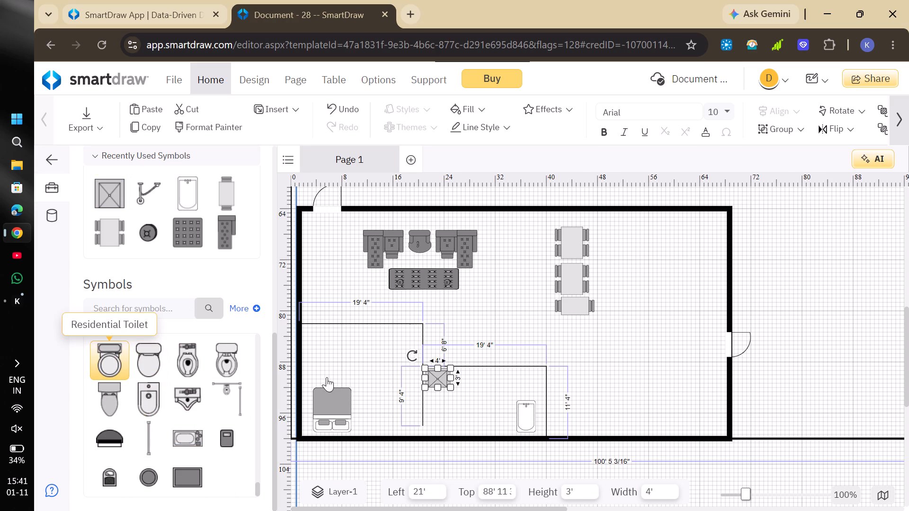
left_click_drag(327, 377, 485, 373)
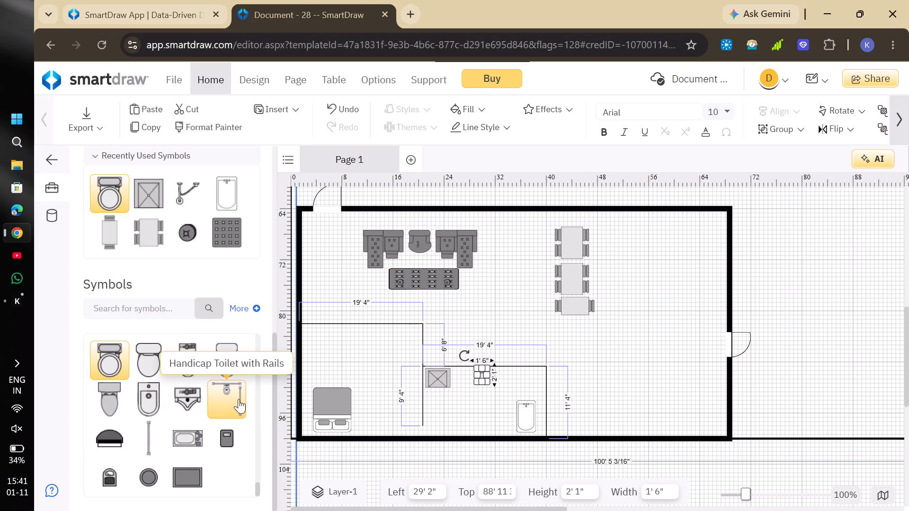
Place a Handicap Toilet with Rails in the bathroom's upper-right corner above the bathtub, at left 34', top 90'.
left_click_drag(239, 399, 495, 393)
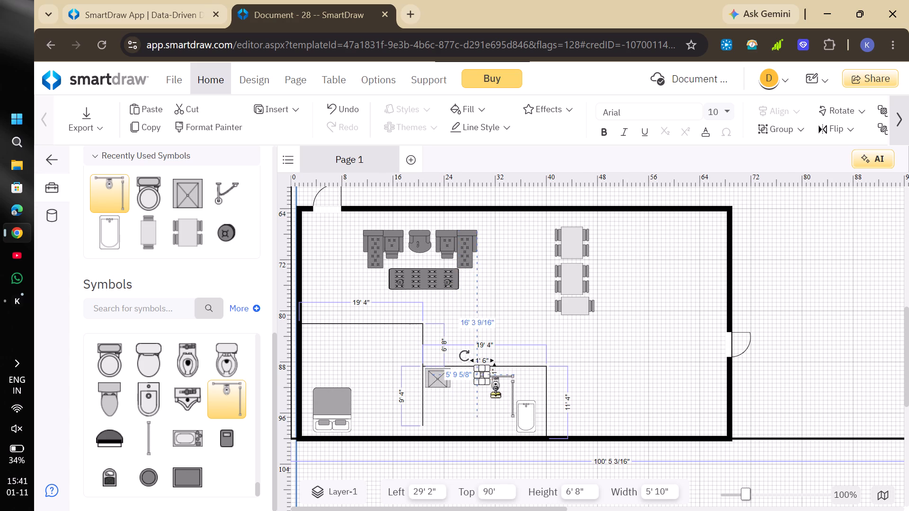
left_click_drag(495, 393, 521, 393)
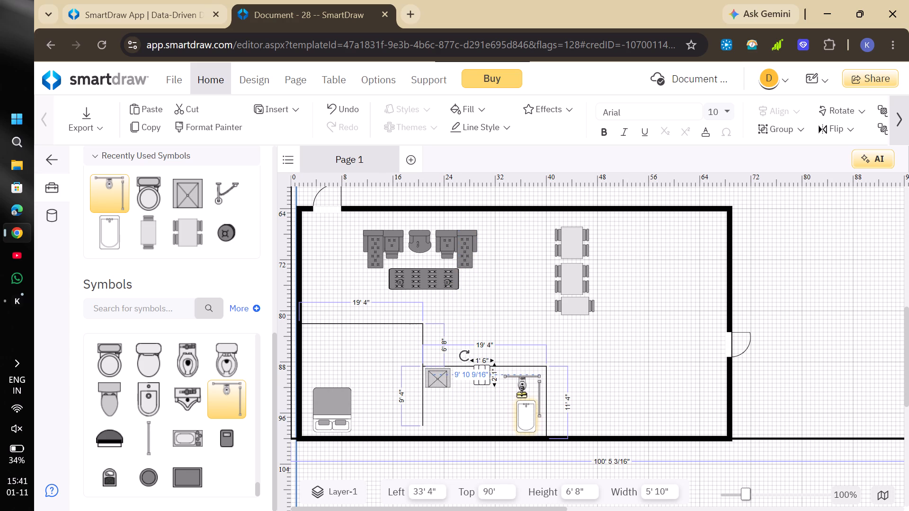
left_click_drag(521, 393, 525, 394)
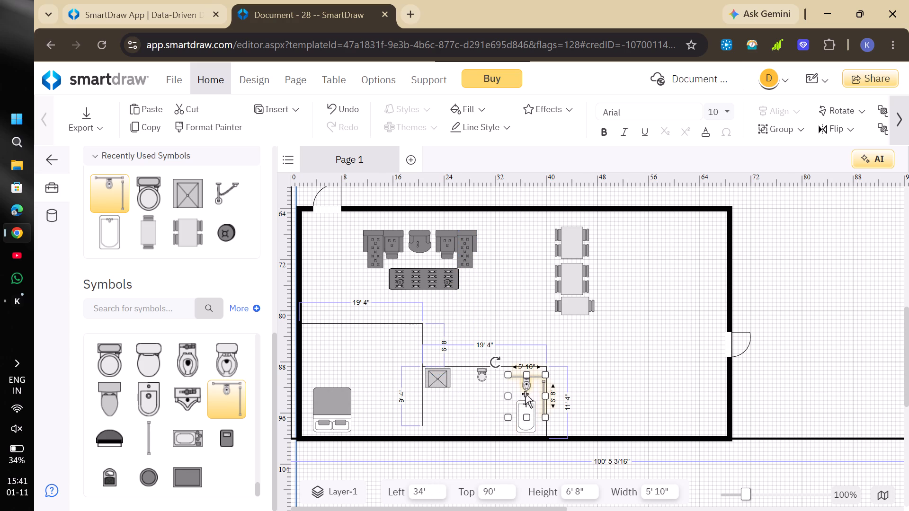
Place a Trash Can/Waste Bin between the shower and the residential toilet, at left 27' 1", top about 89' 6".
scroll(139, 447, "down", 1)
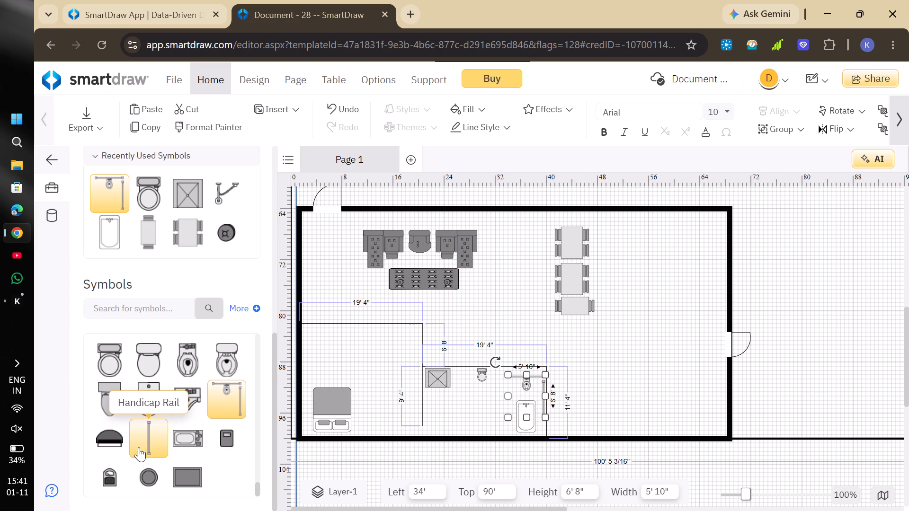
scroll(139, 447, "down", 1)
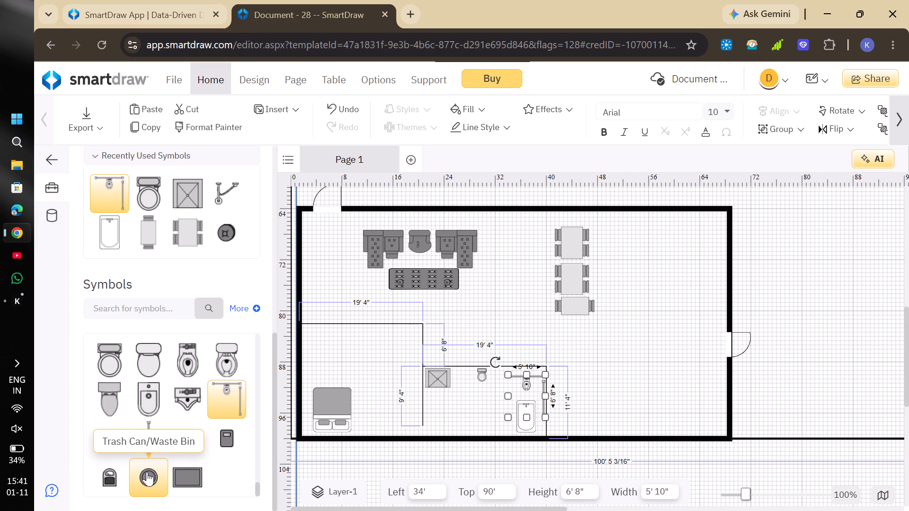
left_click_drag(147, 472, 467, 380)
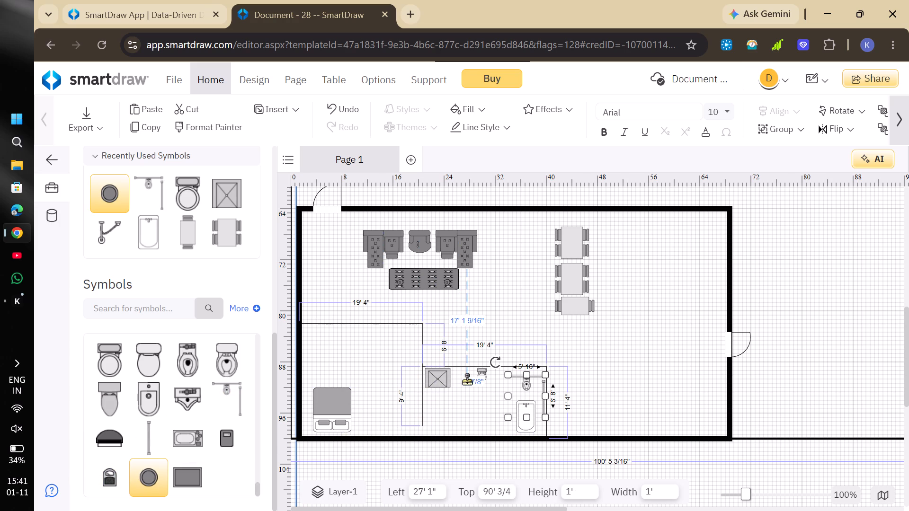
left_click_drag(467, 380, 465, 375)
left_click(456, 411)
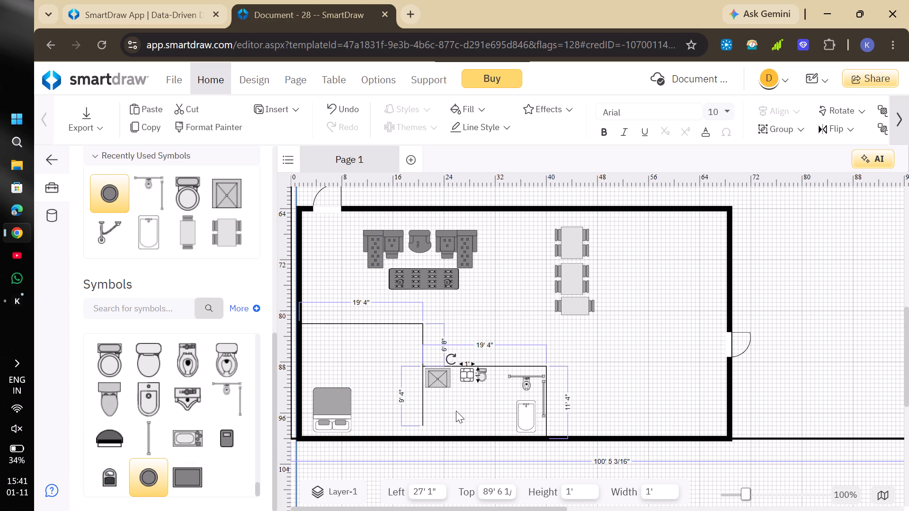
Place a Changing Station directly below the rectangle shower, at left 21' 6", top 93' 4".
scroll(220, 382, "up", 2)
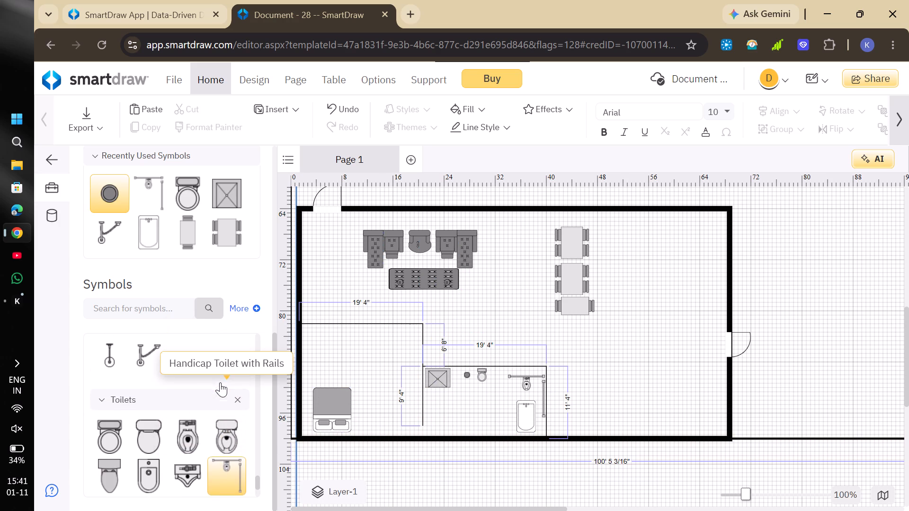
scroll(220, 382, "down", 1)
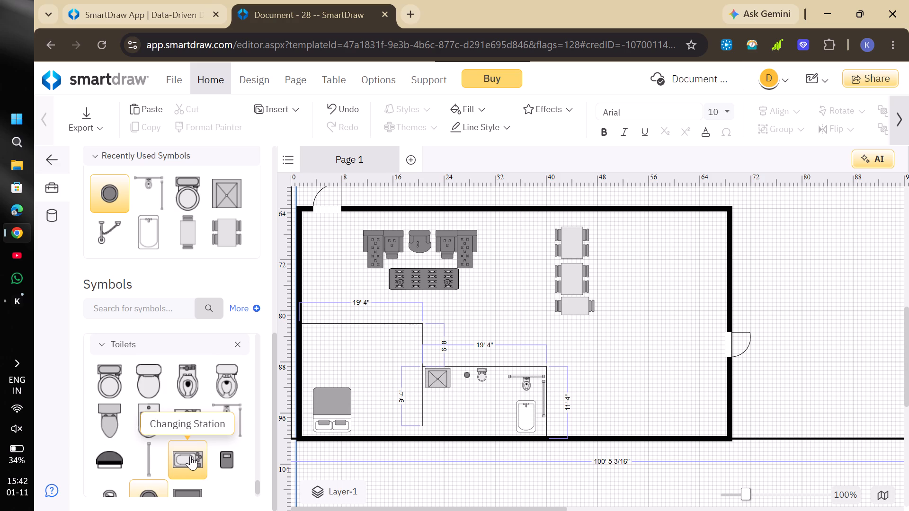
left_click_drag(190, 456, 444, 398)
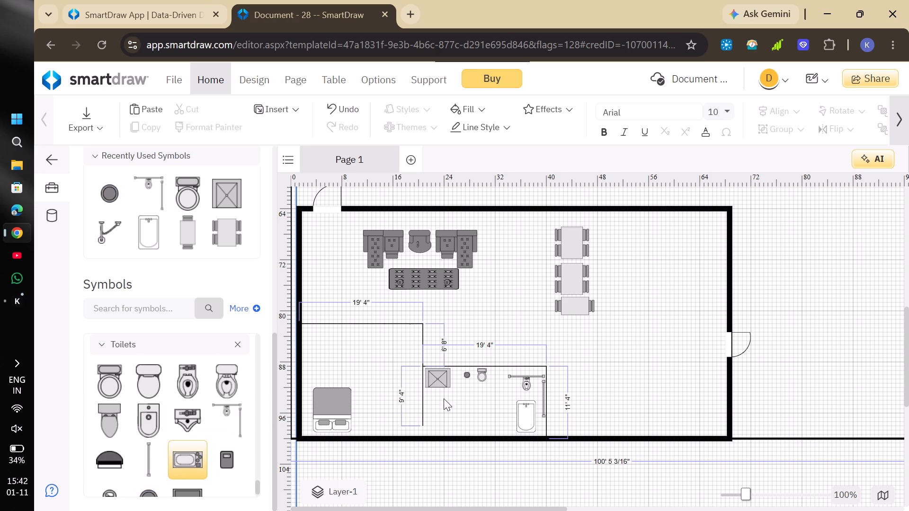
left_click_drag(444, 398, 436, 400)
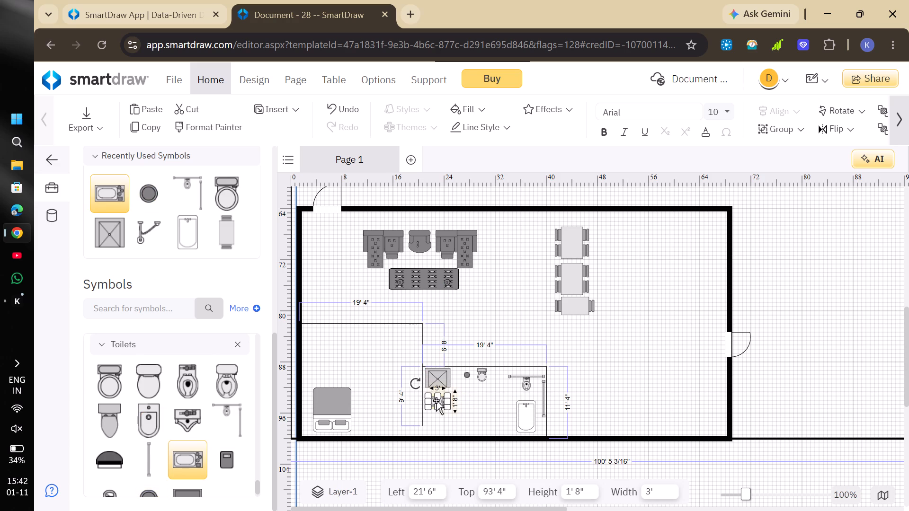
Search the symbol library for "bathroom" and look through the matching symbols for further fixtures.
left_click(174, 302)
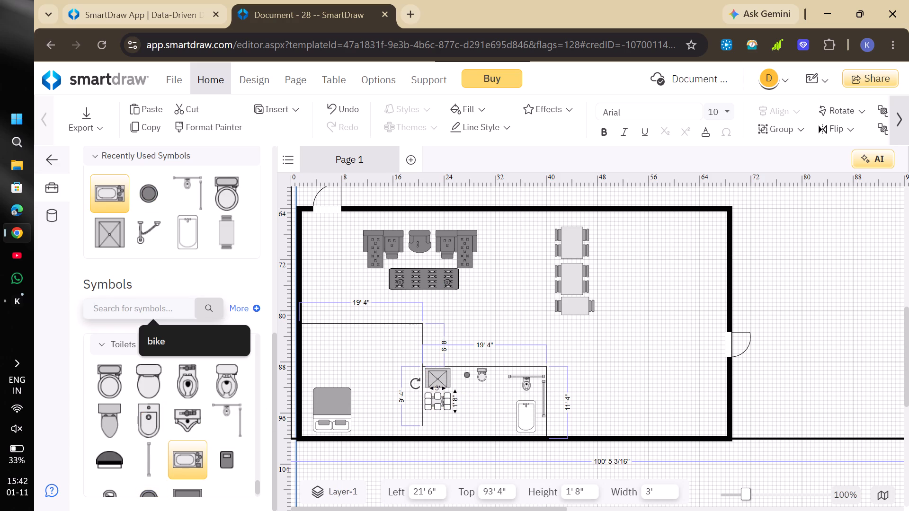
type("wash")
key("BackSpace")
key("BackSpace")
key("BackSpace")
key("BackSpace")
key("BackSpace")
key("BackSpace")
key("BackSpace")
key("BackSpace")
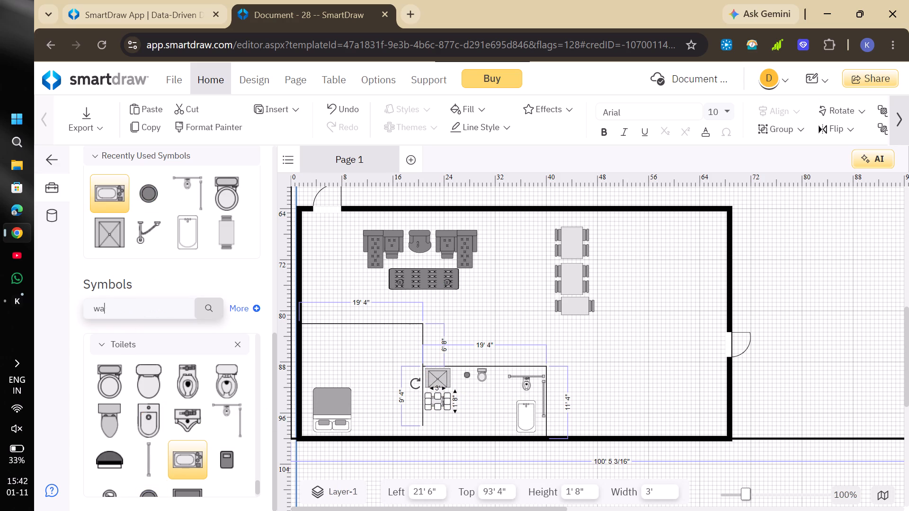
type("bathroom")
key("Return")
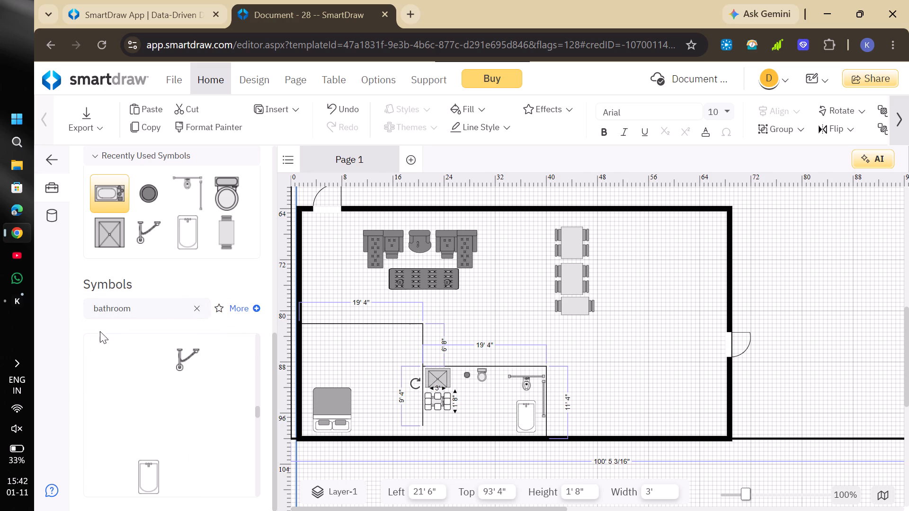
scroll(142, 467, "down", 3)
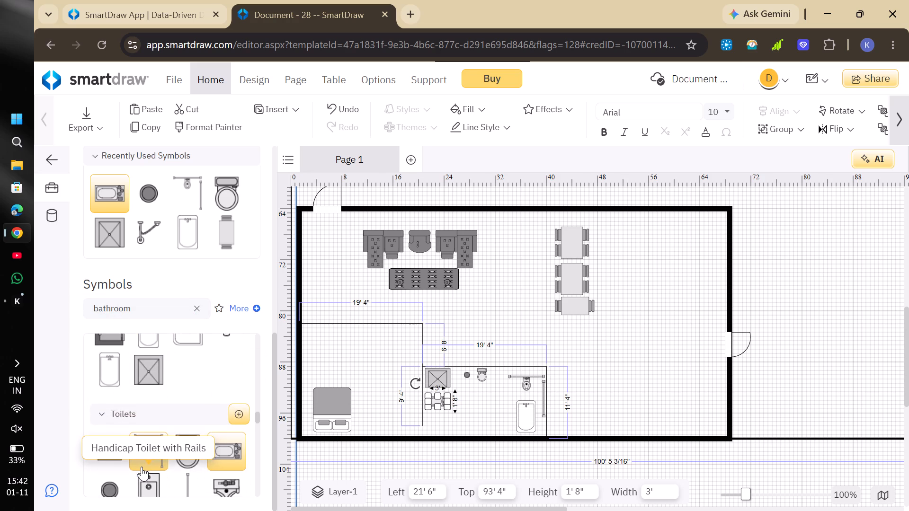
scroll(142, 467, "up", 1)
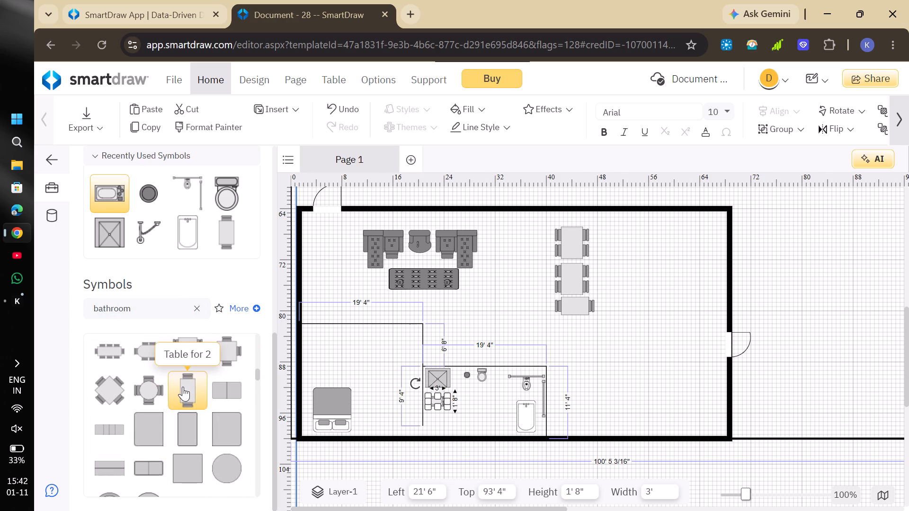
Search the symbol library for "washing" and place a Washer over the rectangle shower, at left about 21' 3", top about 88' 8".
left_click(199, 312)
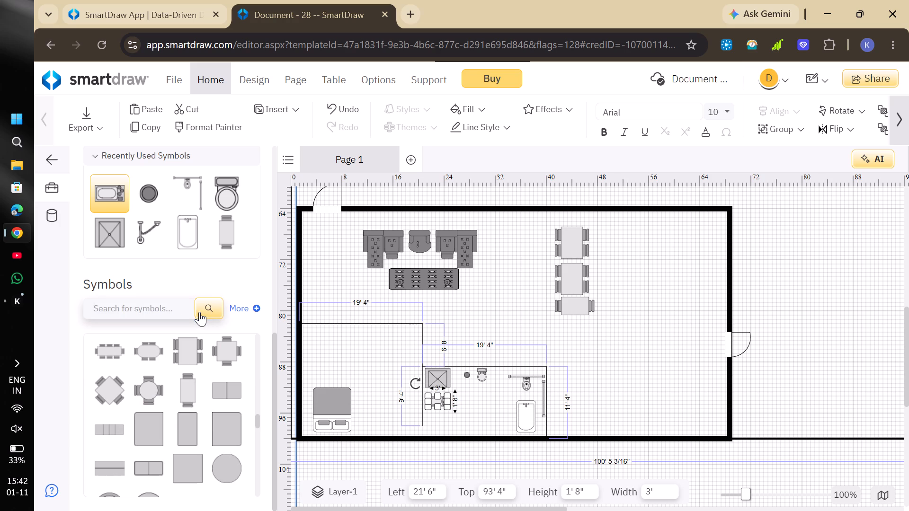
type("washo")
key("equal")
key("BackSpace")
key("BackSpace")
type("ing")
key("Return")
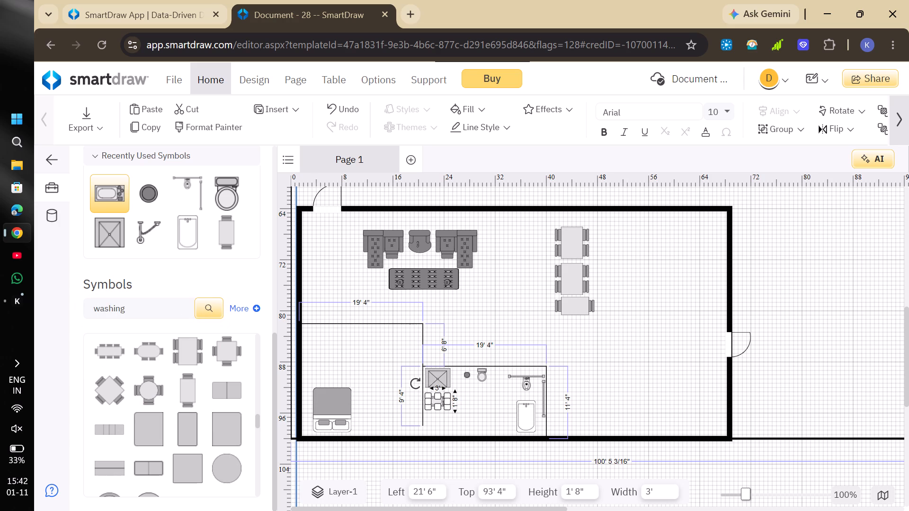
key("Return")
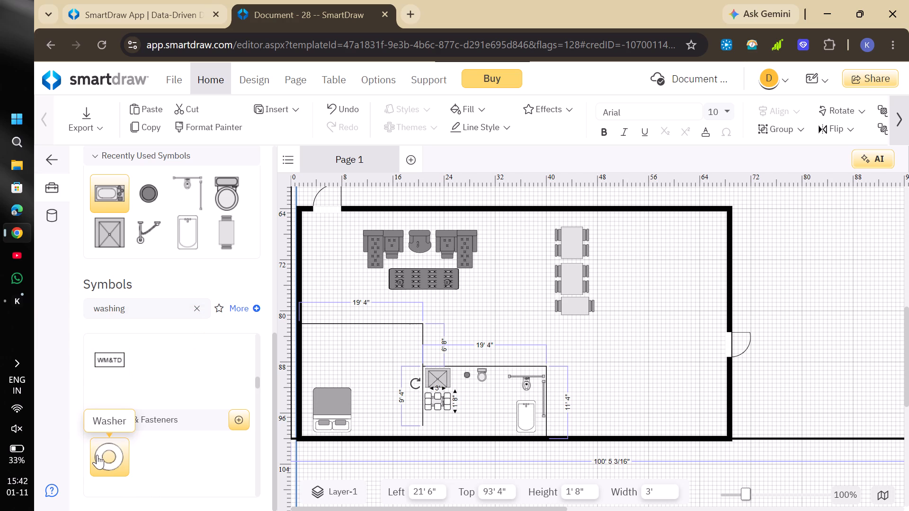
left_click_drag(97, 455, 445, 390)
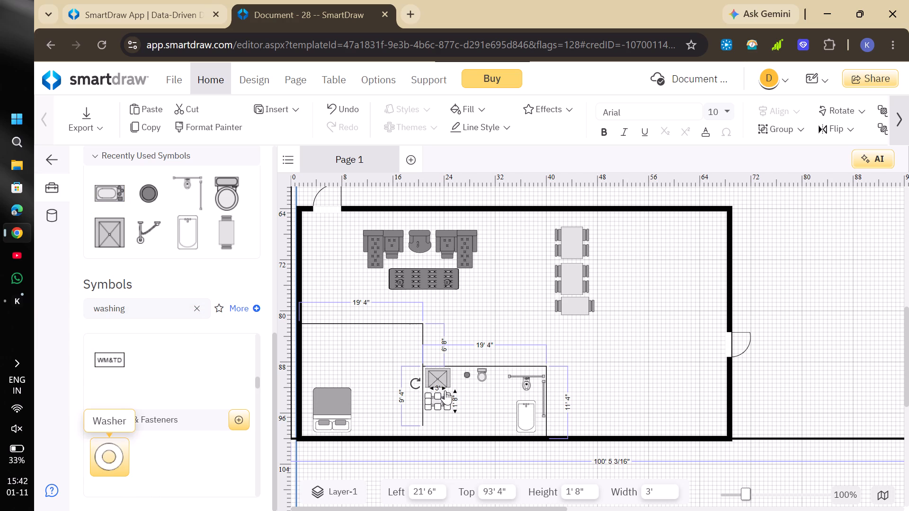
left_click_drag(445, 390, 437, 378)
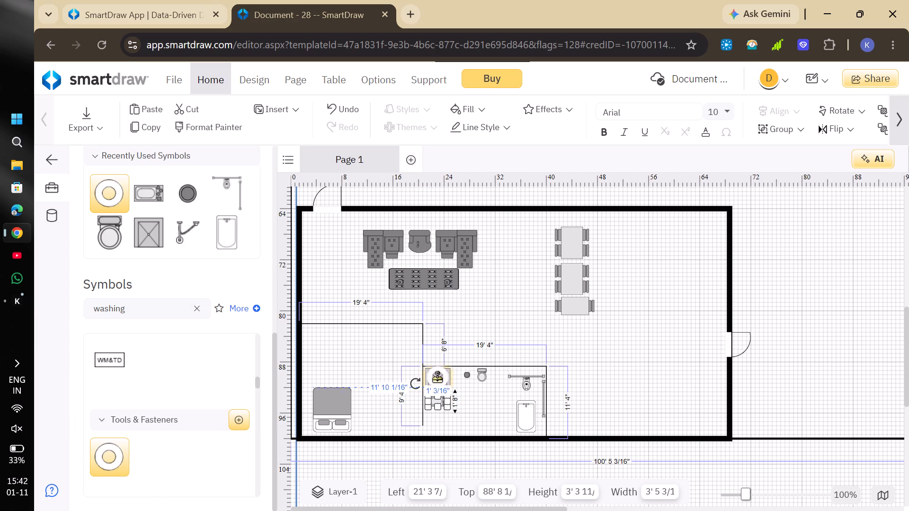
left_click_drag(437, 378, 437, 377)
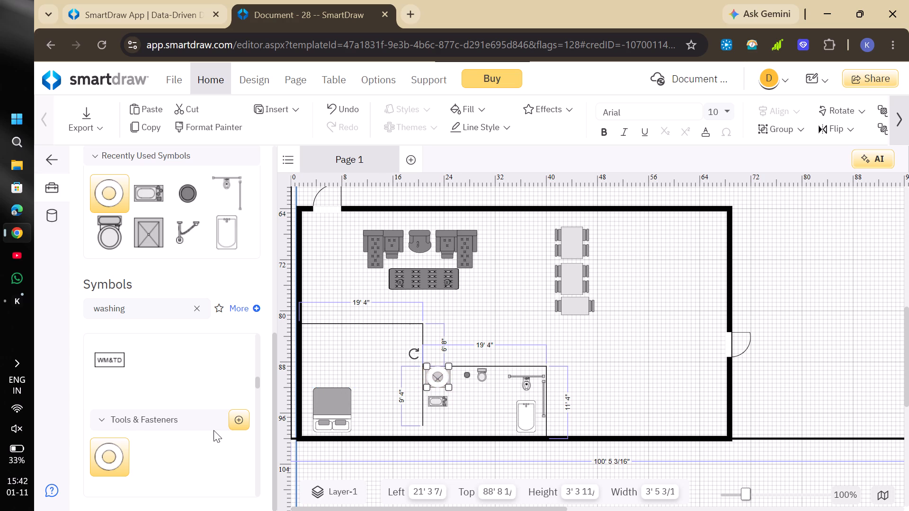
Place a Washer & Dryer symbol between the changing station and the bathtub, near the bathroom's bottom wall.
scroll(214, 430, "down", 3)
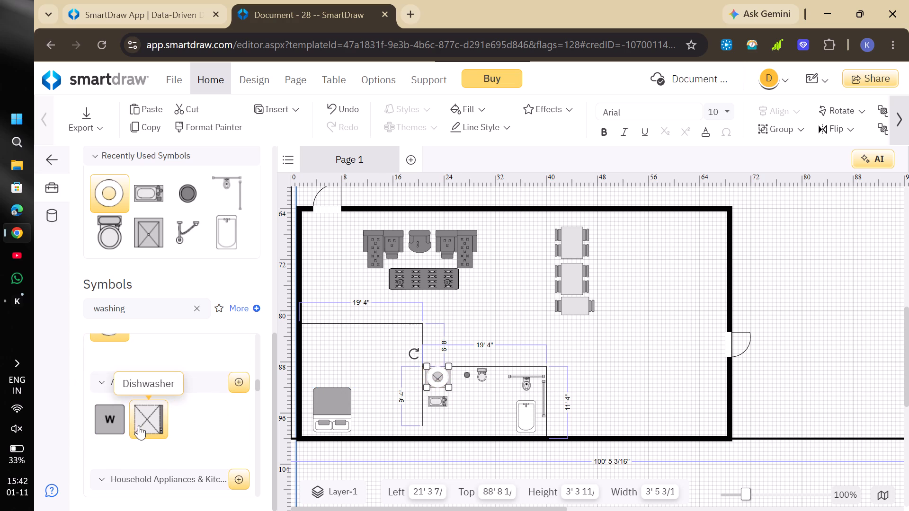
scroll(139, 425, "down", 2)
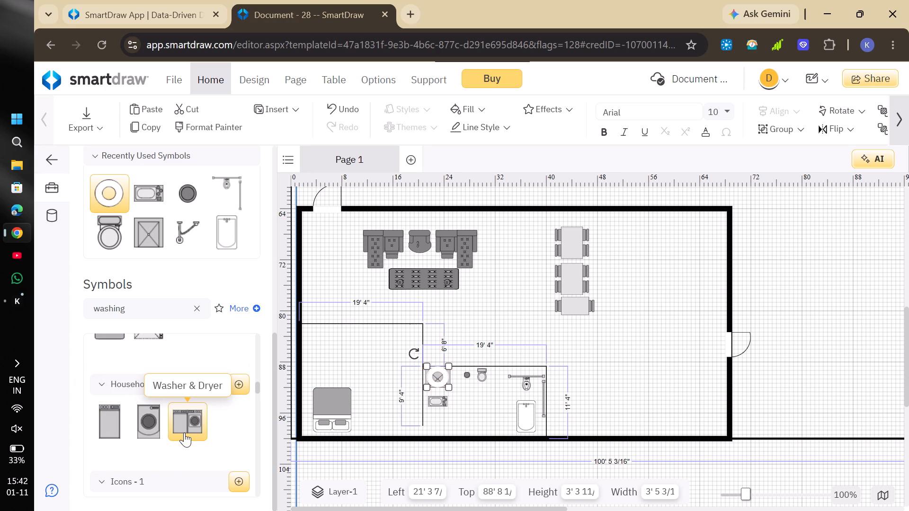
left_click_drag(184, 432, 468, 425)
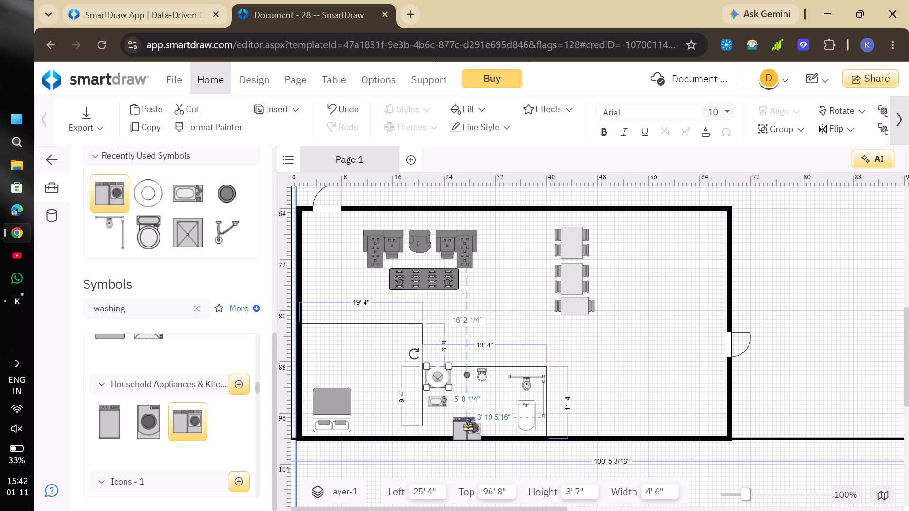
left_click_drag(468, 425, 470, 401)
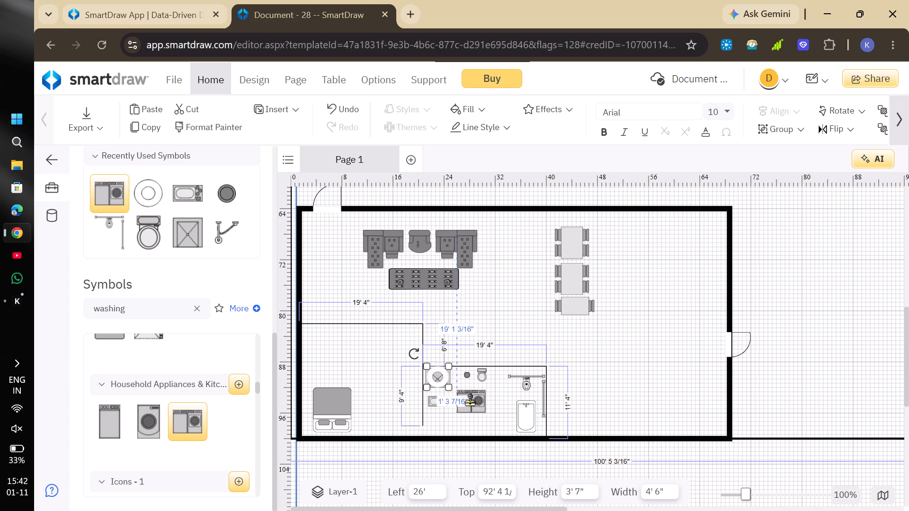
left_click_drag(470, 401, 472, 421)
Move the changing station out below the building and put the washer and dryer in its place, at left 21', top 93' 1".
left_click_drag(437, 400, 428, 485)
left_click_drag(476, 421, 475, 421)
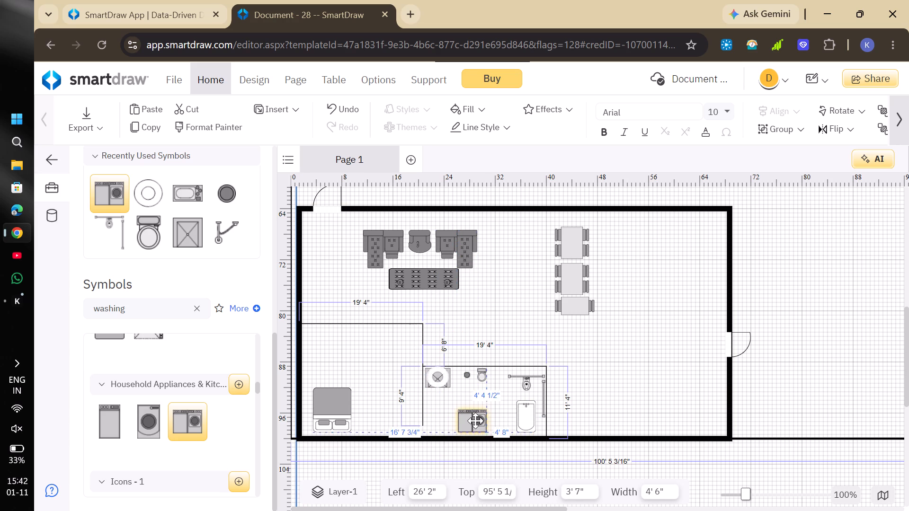
left_click_drag(475, 421, 444, 403)
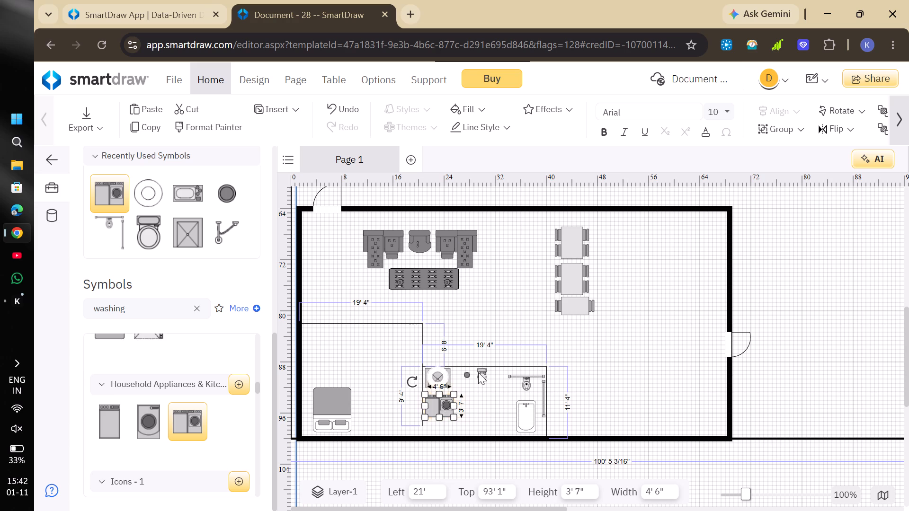
Search the symbol library for "tables" and place an oval table above the bed, at left 4' 6", top 87' 4".
scroll(535, 312, "left", 2)
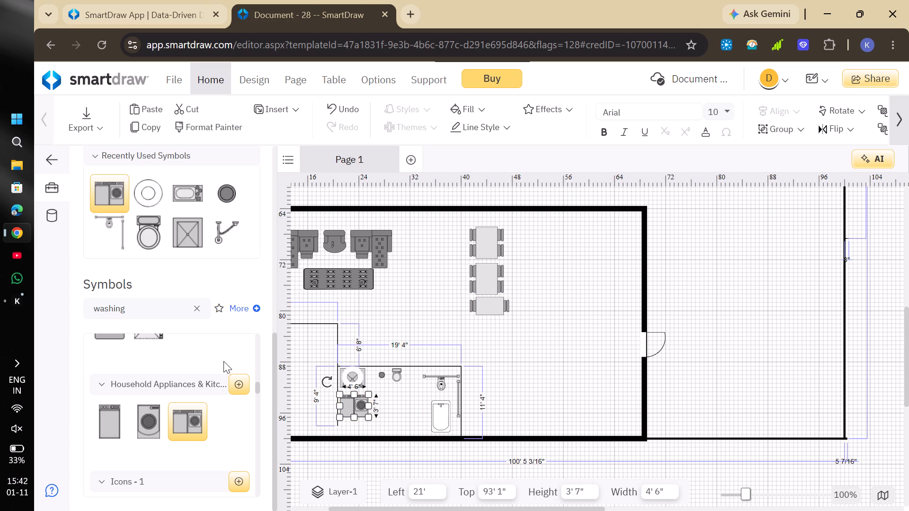
scroll(206, 402, "up", 3)
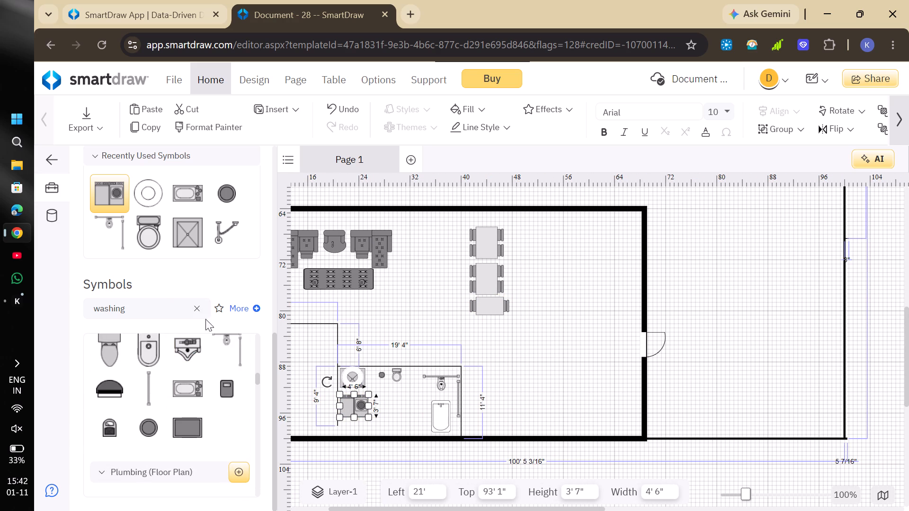
left_click(196, 306)
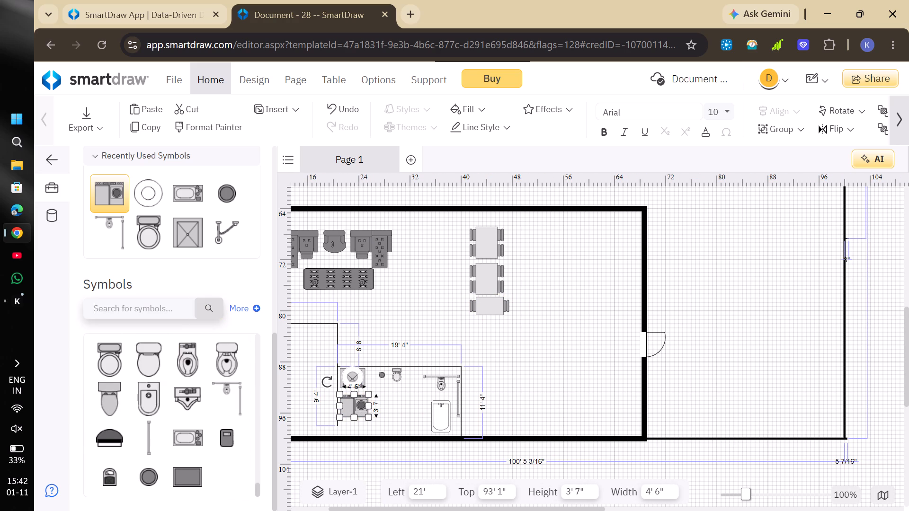
left_click(166, 306)
type("tables")
key("Return")
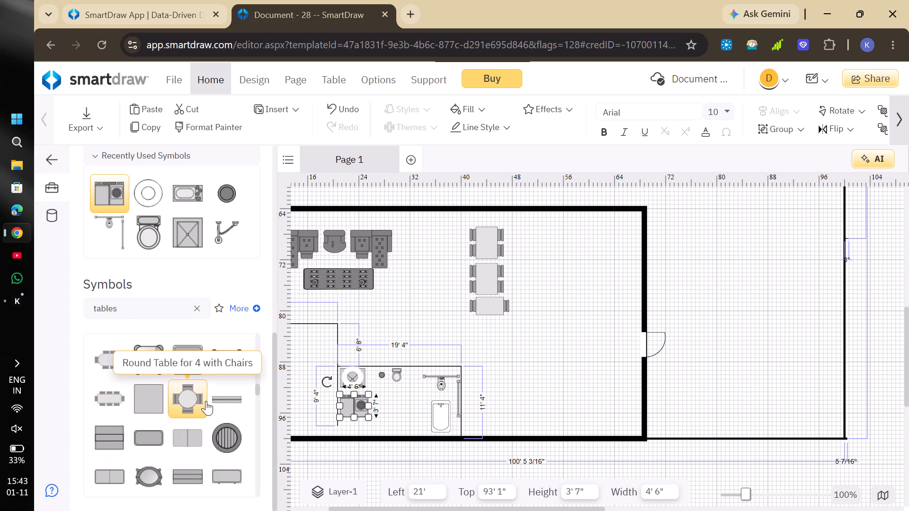
scroll(359, 373, "right", 4)
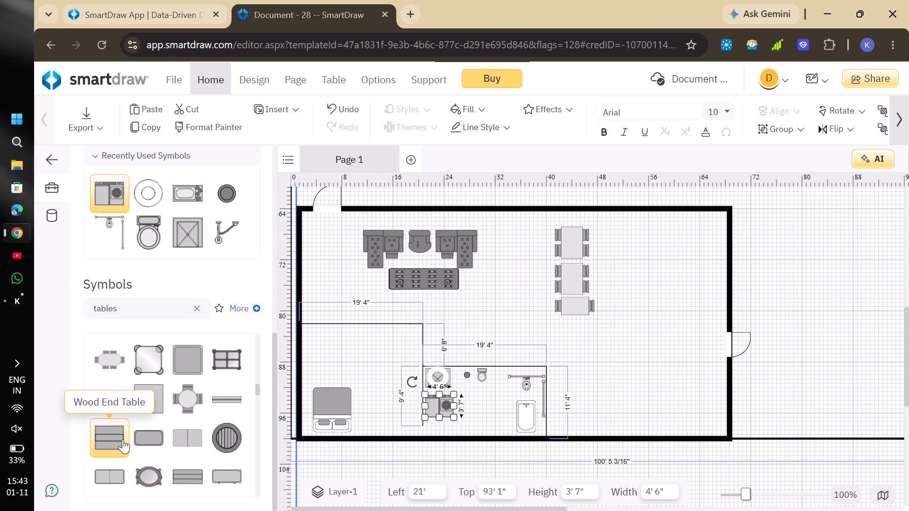
left_click_drag(152, 469, 364, 402)
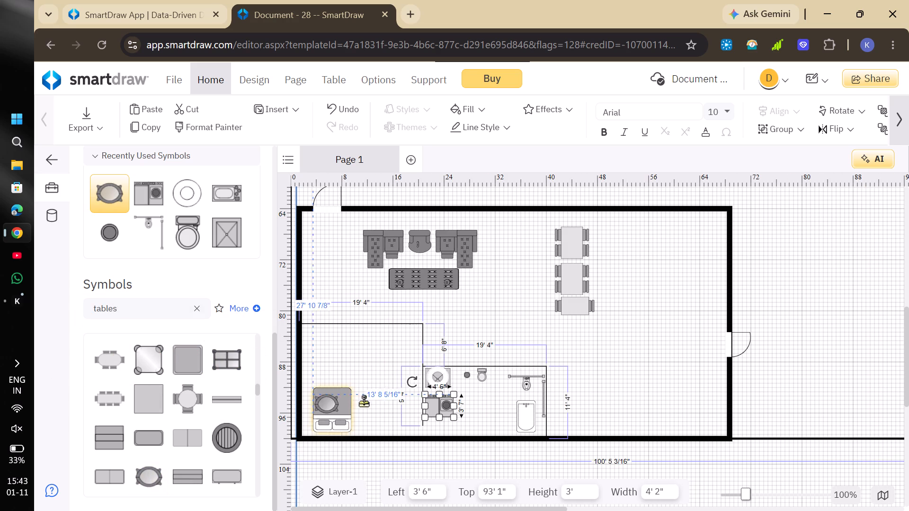
left_click_drag(364, 402, 330, 368)
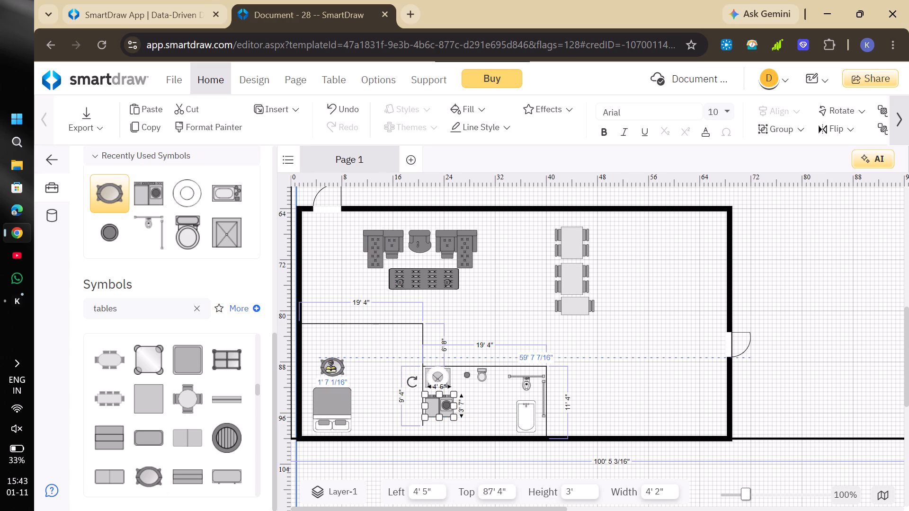
left_click_drag(330, 368, 334, 367)
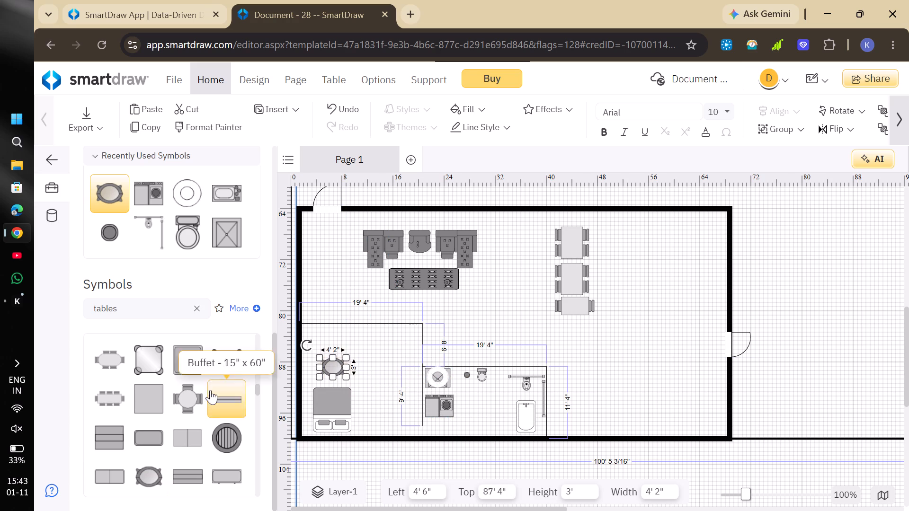
Place a Glass End Table in the lounge, between the middle armchair and the long dark table.
left_click_drag(157, 367, 293, 332)
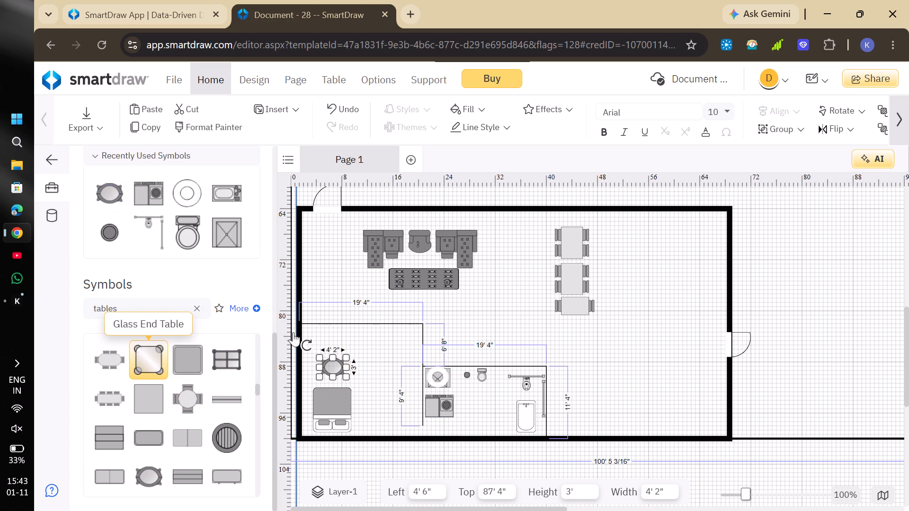
left_click_drag(293, 332, 419, 268)
left_click(415, 308)
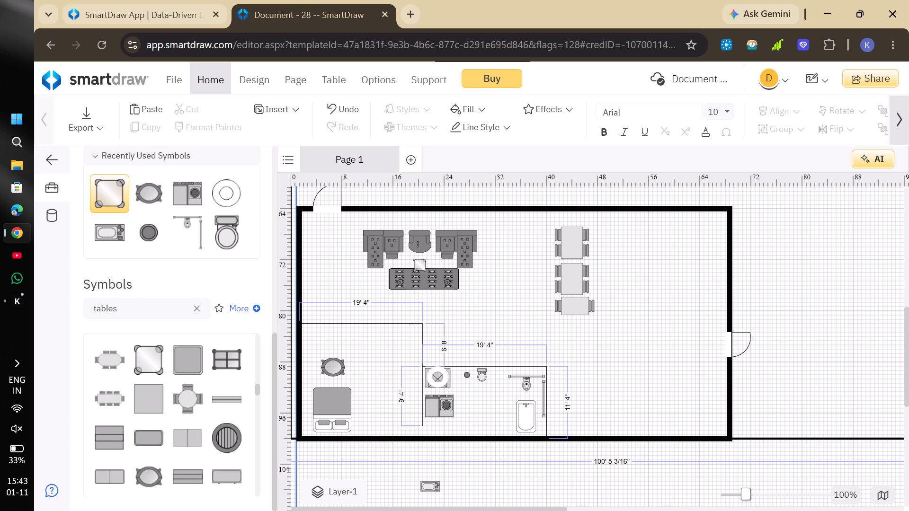
Search the symbol library for "mirror" and place a mirror below the lounge furniture, at left about 13' 8", top 76' 8".
left_click(204, 311)
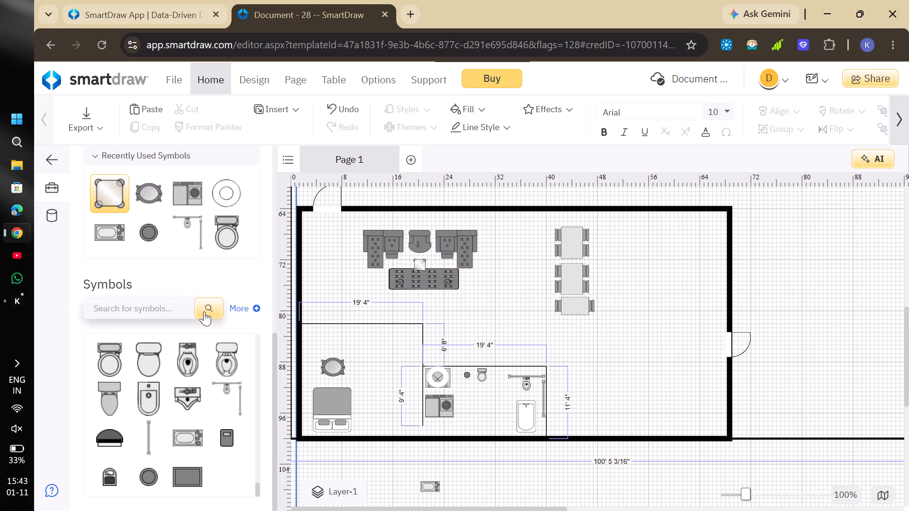
type("mirror")
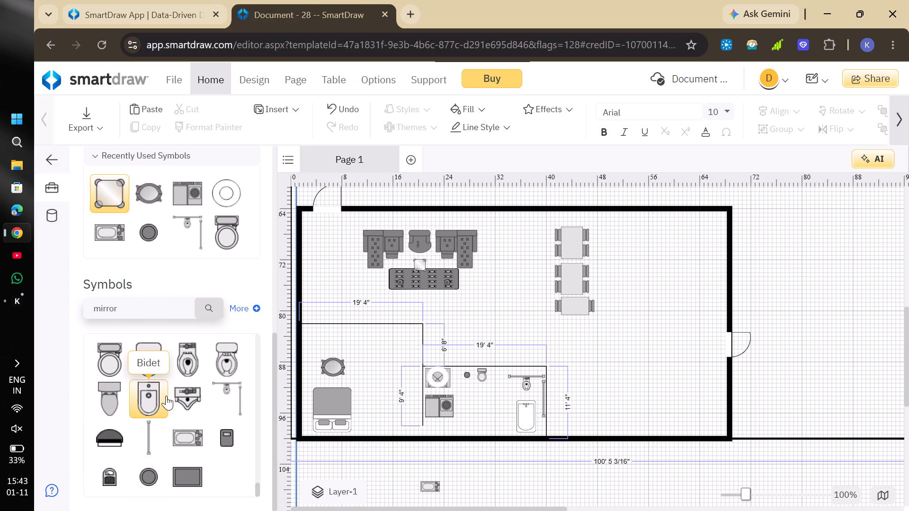
key("Return")
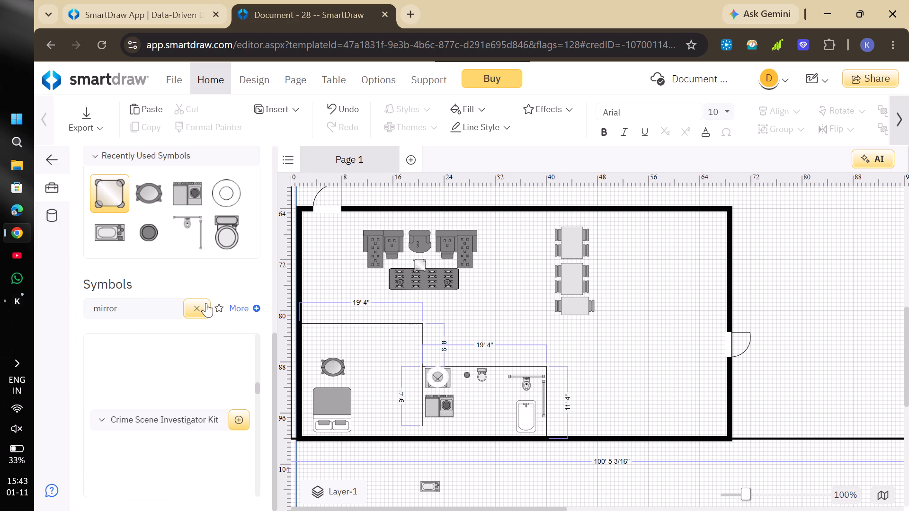
left_click_drag(110, 359, 410, 332)
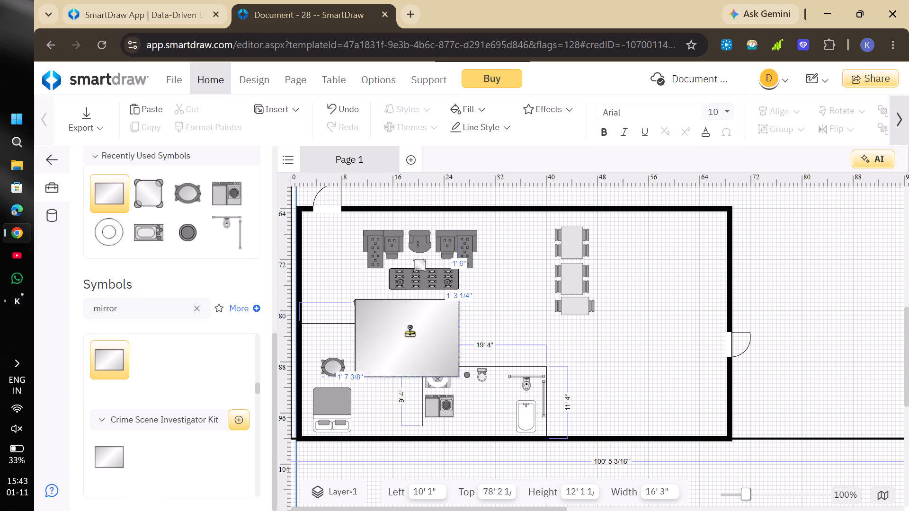
left_click_drag(410, 332, 429, 327)
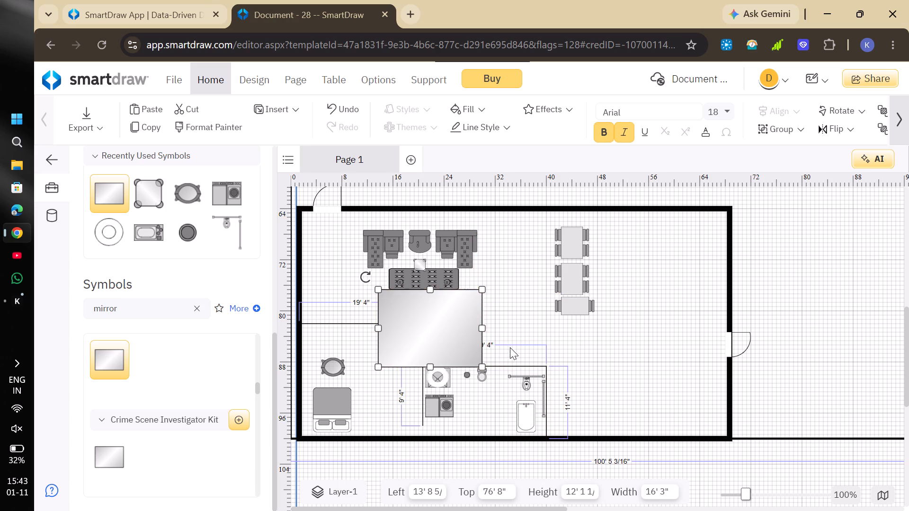
Shrink the mirror to 2' high by about 1' 8" wide and move it into the bedroom's upper-right corner, at left about 18' 8", top 82'.
left_click_drag(480, 366, 411, 312)
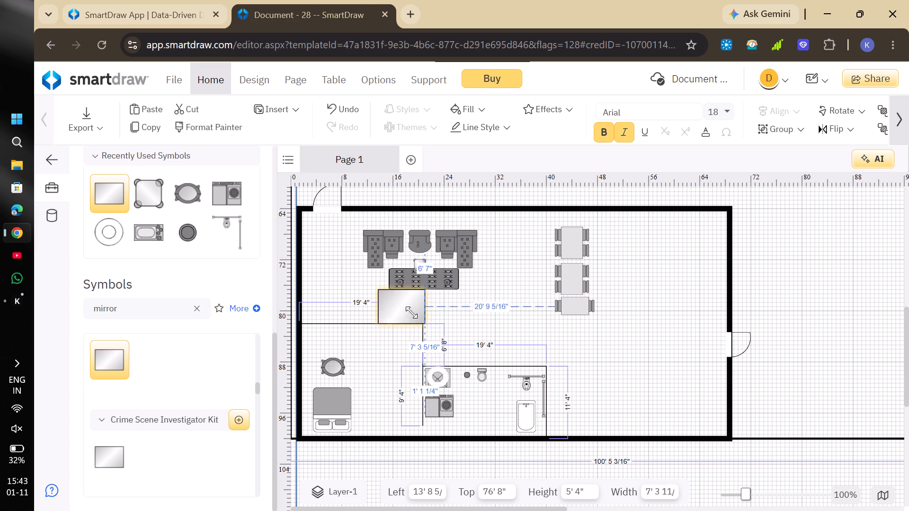
left_click_drag(411, 312, 389, 301)
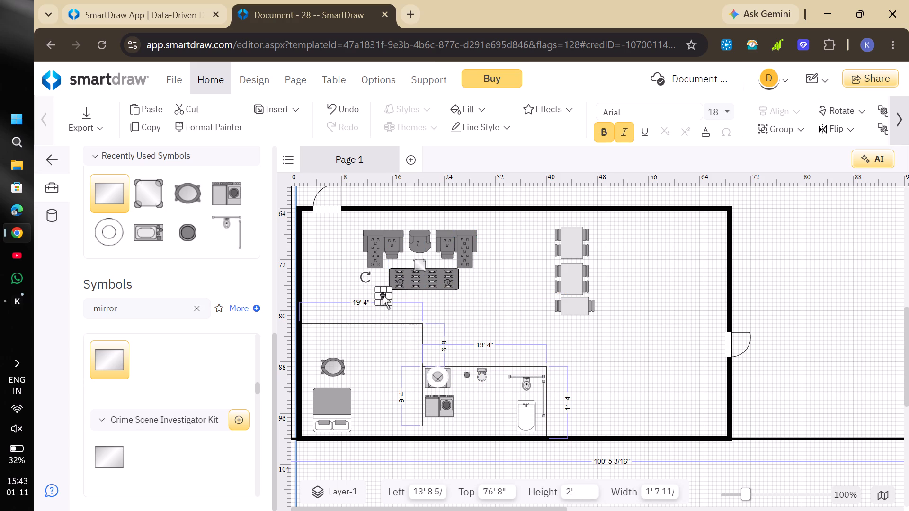
left_click_drag(383, 295, 414, 330)
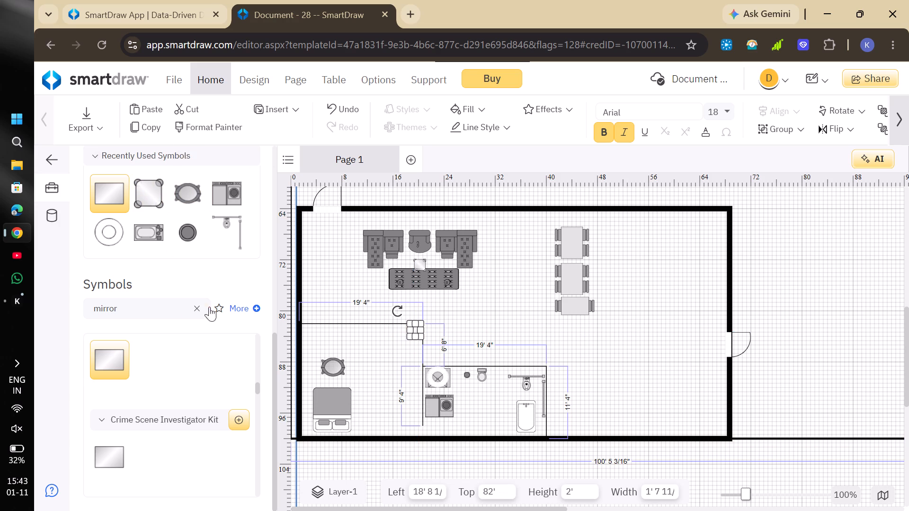
Draw a vertical partition line 36' long at left 51' 10", spanning the building from top wall to bottom wall beside the dining tables.
left_click(202, 312)
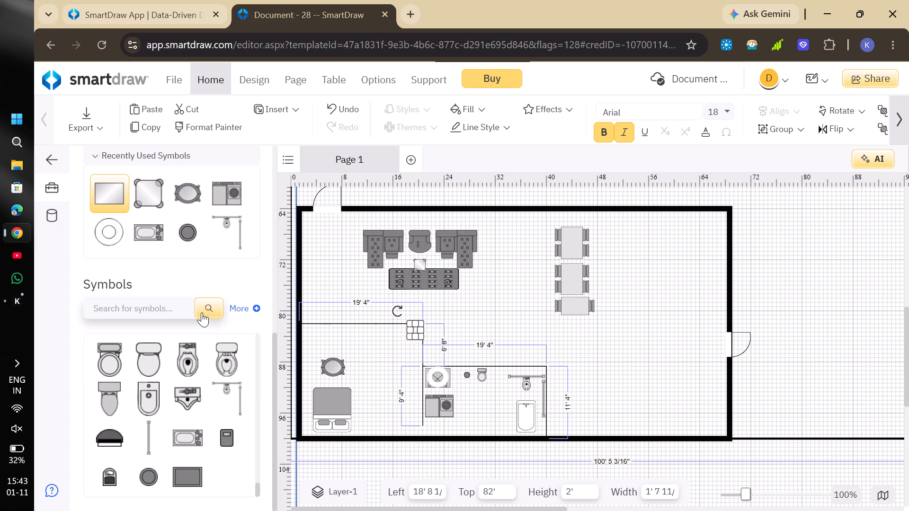
scroll(249, 248, "up", 5)
left_click(193, 199)
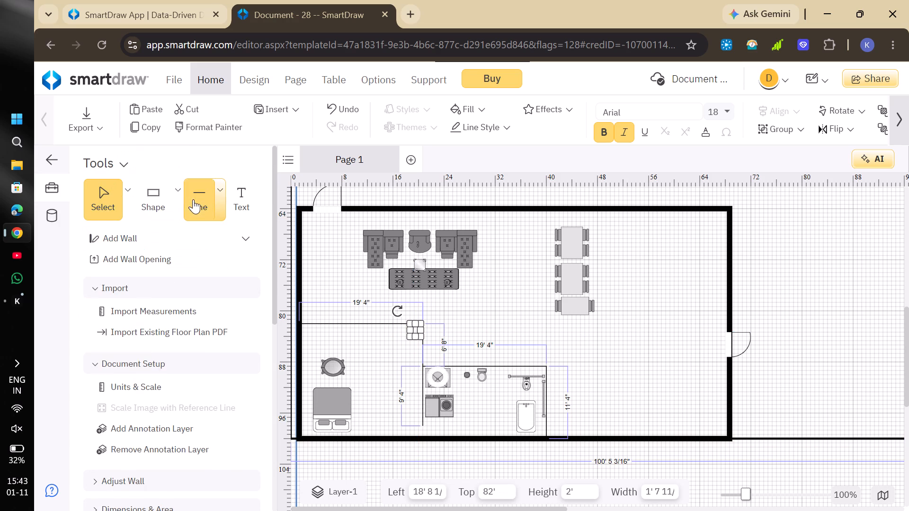
left_click_drag(611, 215, 628, 390)
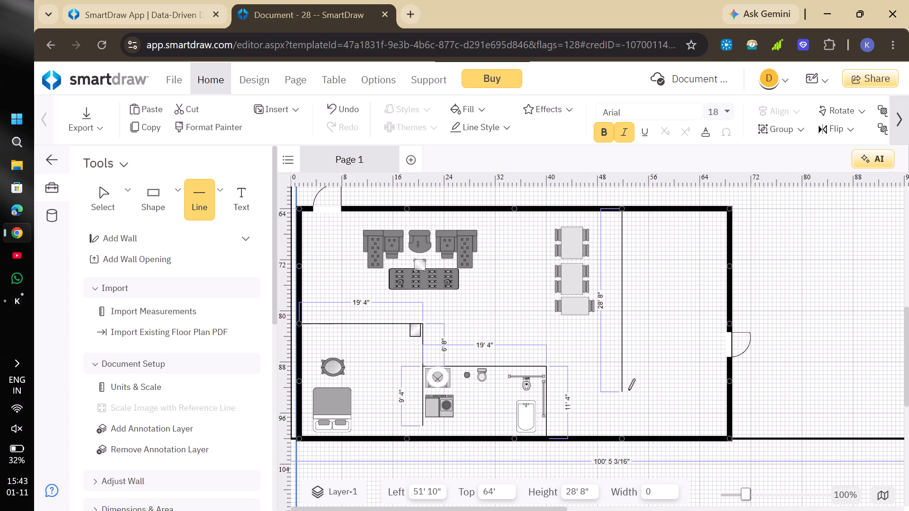
left_click_drag(628, 390, 623, 432)
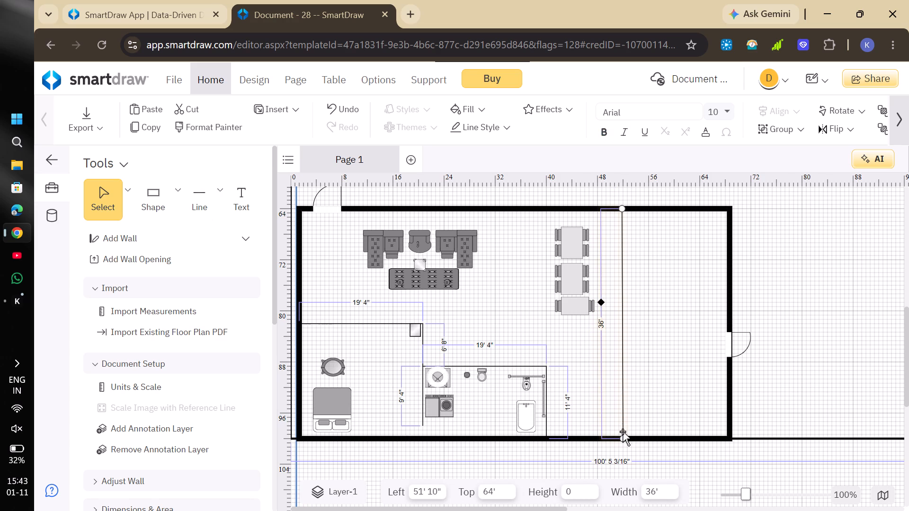
left_click(623, 432)
Place a 28" door from the Doors & Windows symbols between the lounge and dining tables, at left 380", top about 936 3/4".
scroll(105, 346, "down", 1)
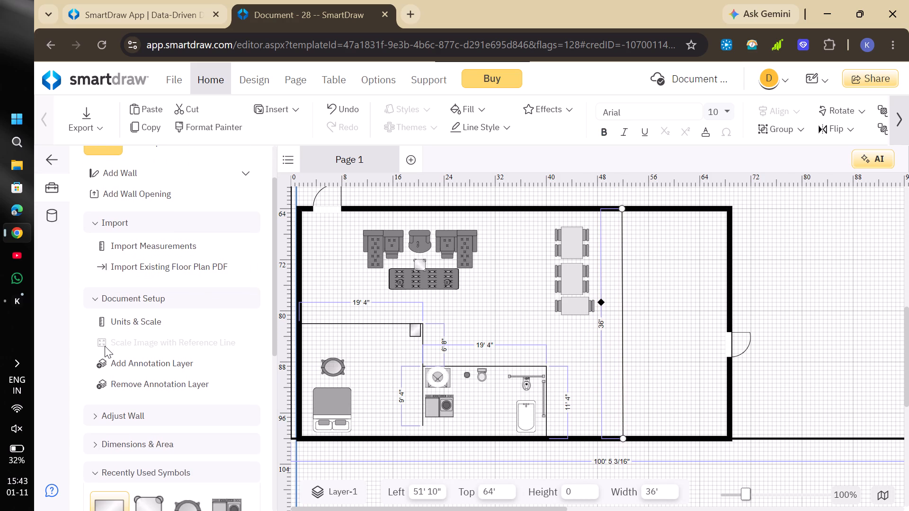
scroll(132, 366, "down", 4)
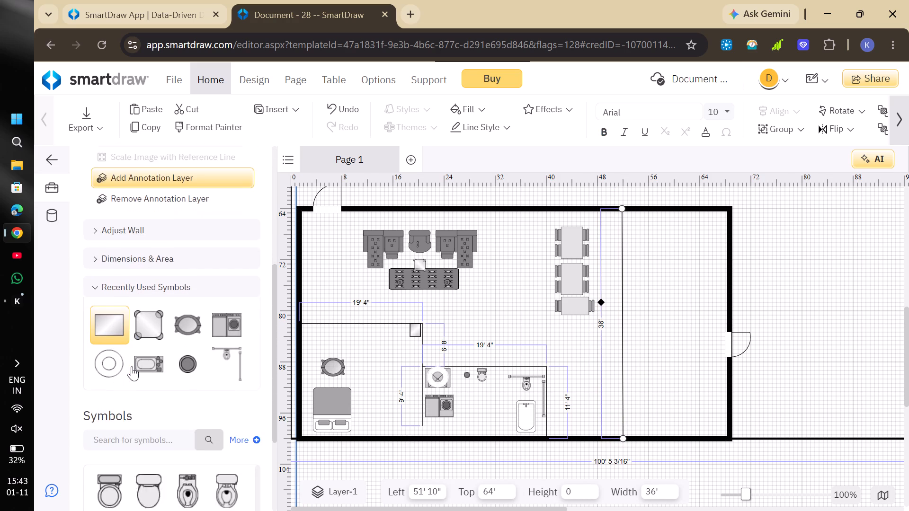
scroll(132, 366, "down", 1)
scroll(160, 433, "down", 6)
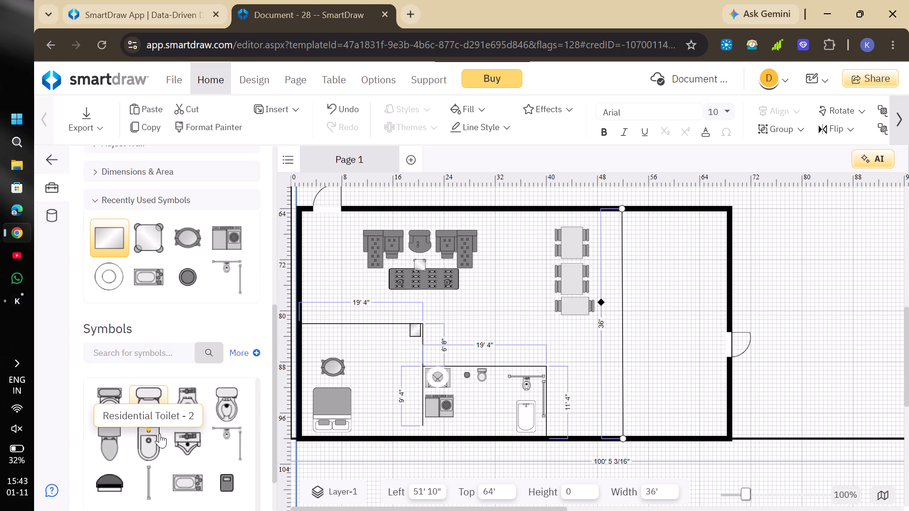
scroll(160, 433, "down", 14)
scroll(160, 433, "up", 1)
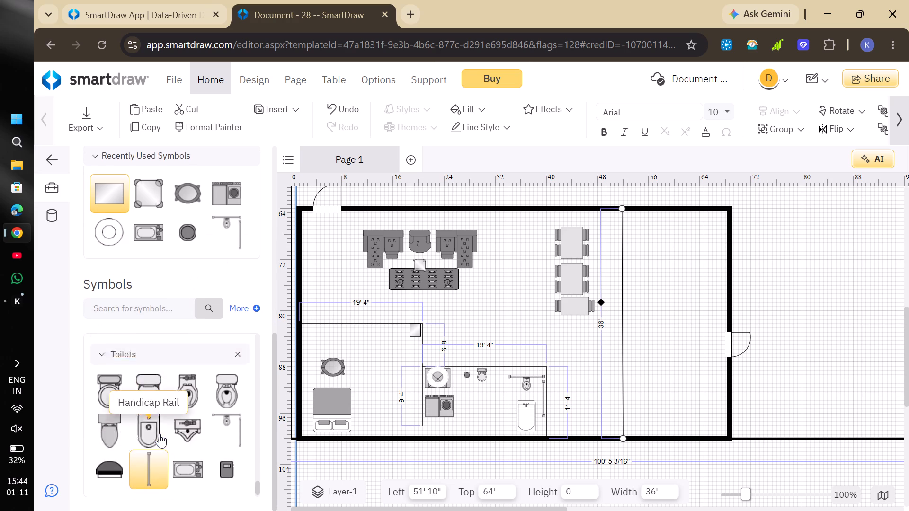
scroll(160, 433, "up", 11)
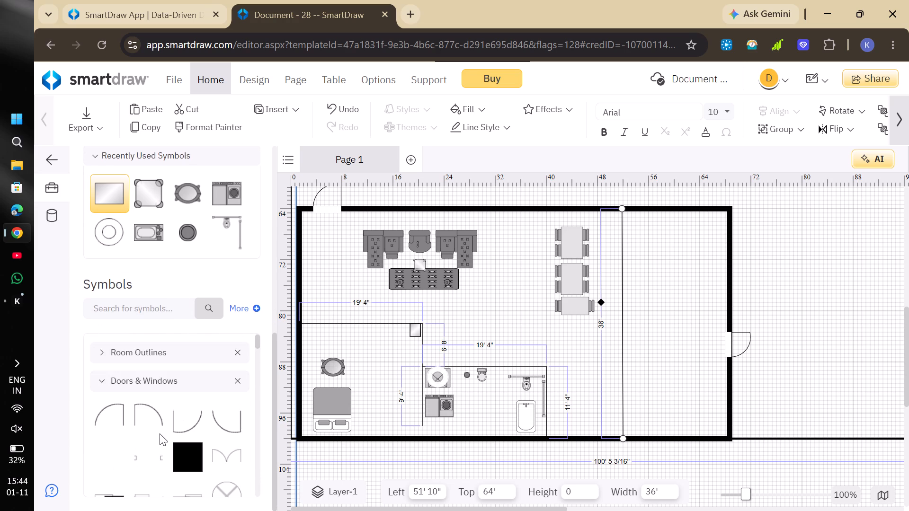
left_click_drag(105, 414, 454, 328)
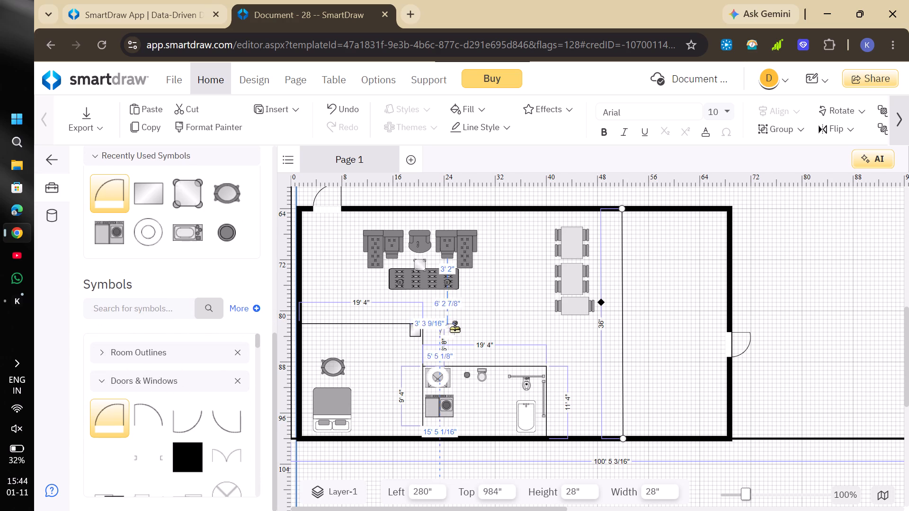
left_click_drag(454, 328, 501, 306)
Rotate the new door to 90° and attach it to the 36' partition line, just below the level of the lowest dining table's top edge.
left_click_drag(480, 286, 476, 299)
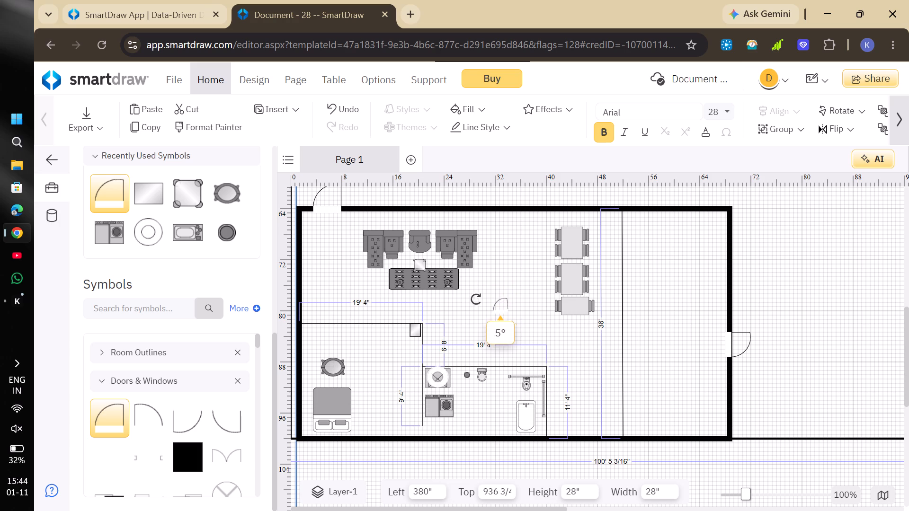
left_click_drag(476, 299, 478, 329)
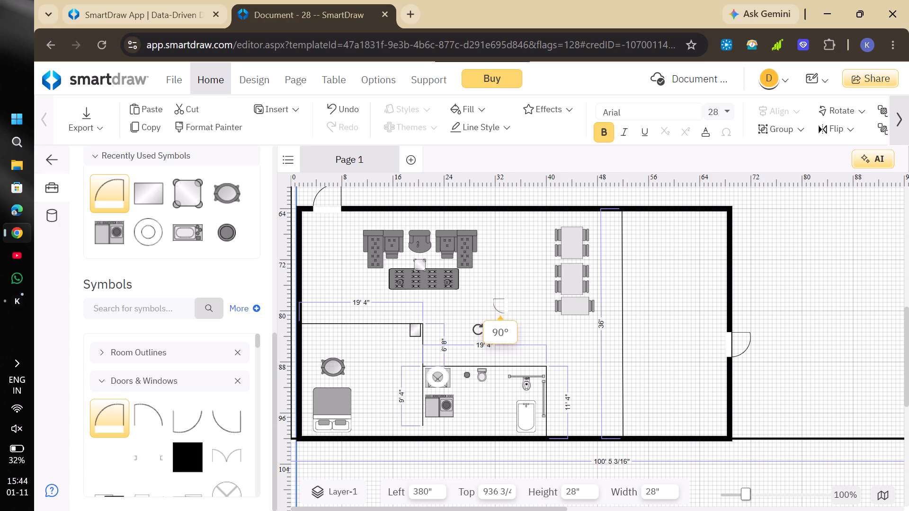
left_click_drag(478, 329, 477, 327)
left_click(477, 327)
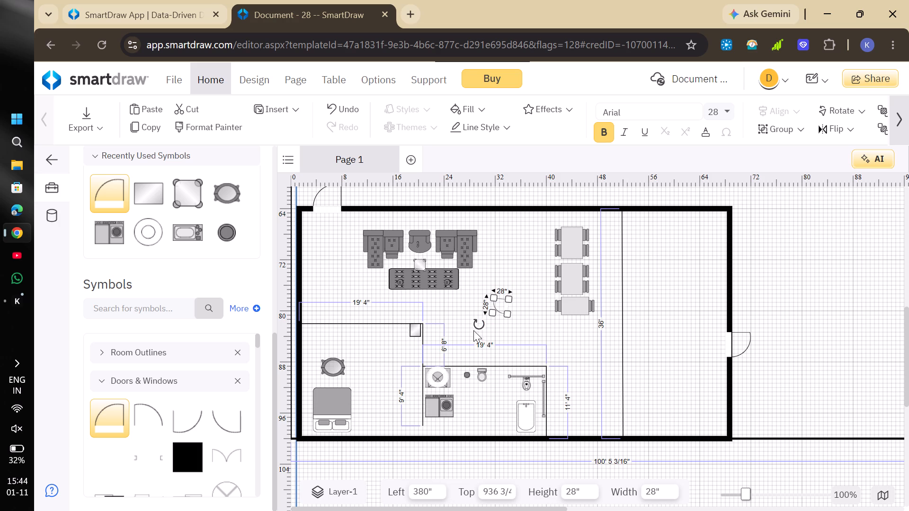
left_click_drag(480, 322, 482, 324)
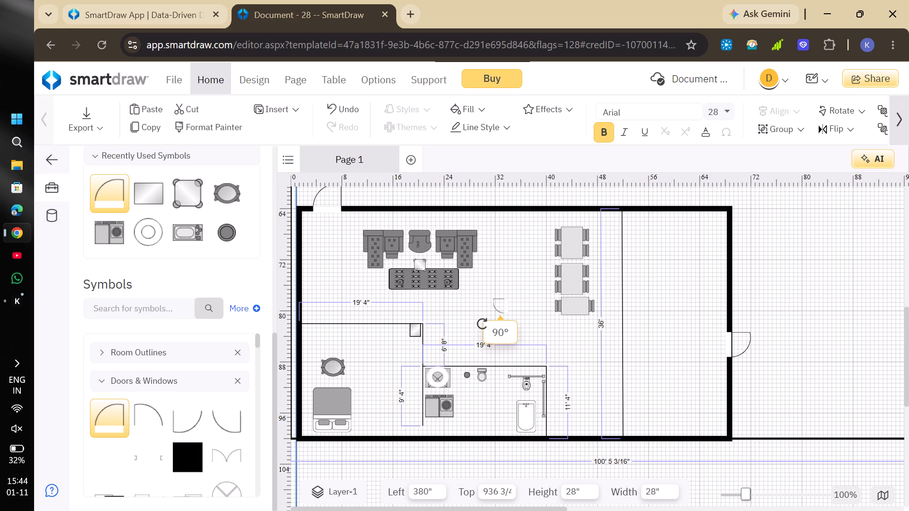
left_click_drag(482, 324, 485, 324)
left_click_drag(502, 302, 615, 309)
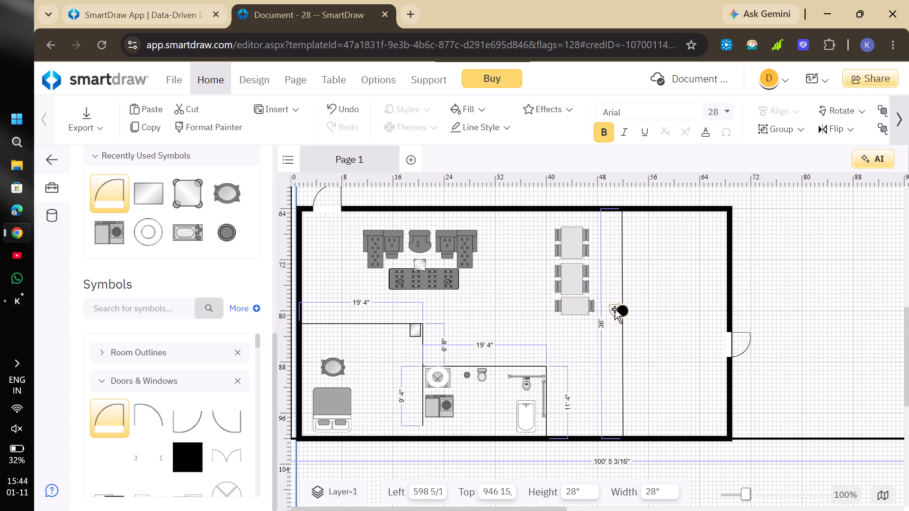
left_click(630, 332)
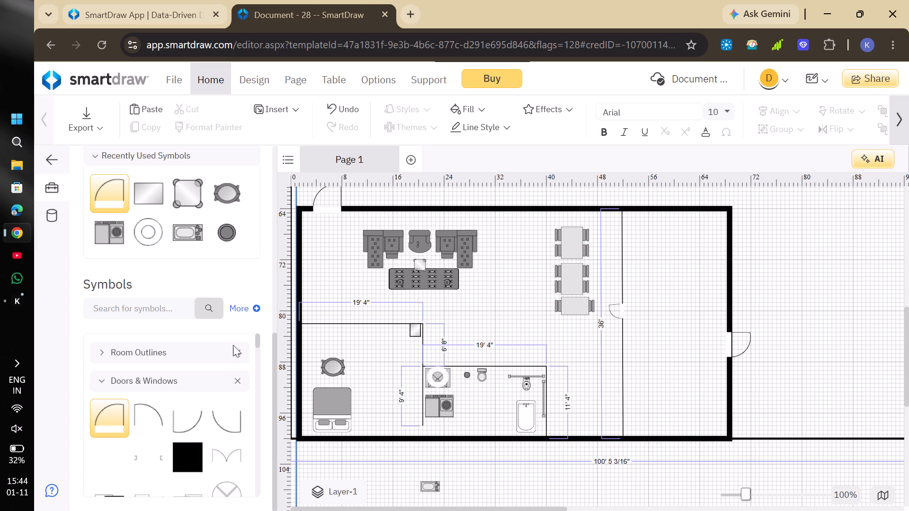
Place a second 28" door, rotate it a quarter turn and fit it in the gap below the wall between bedroom and bathroom.
left_click_drag(116, 416, 383, 358)
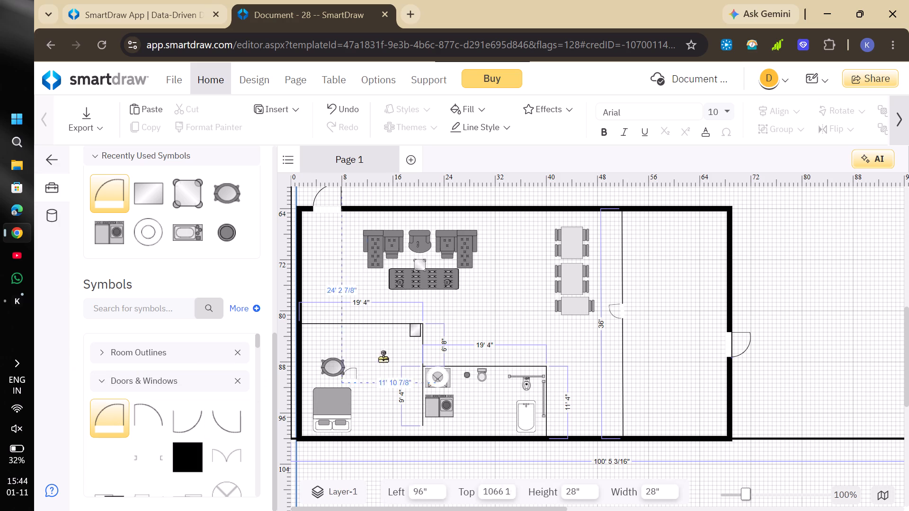
left_click_drag(383, 358, 498, 298)
left_click_drag(481, 280, 486, 313)
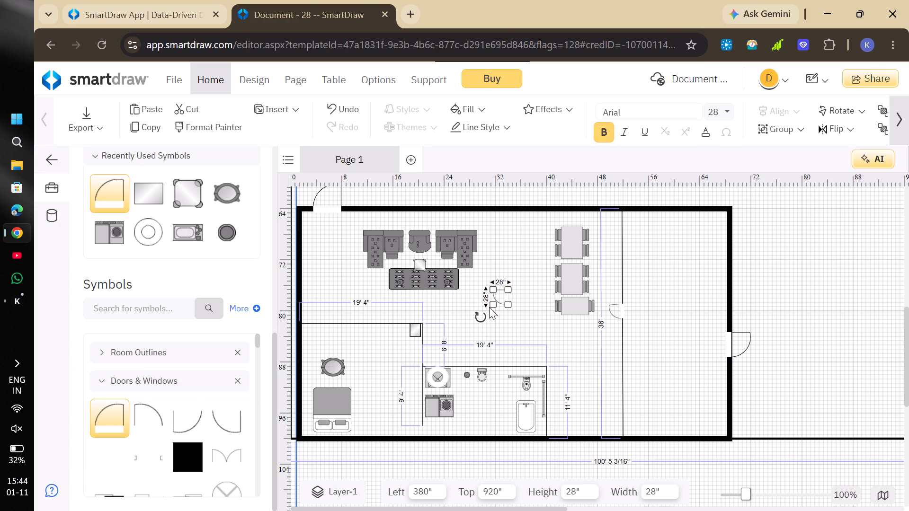
left_click_drag(503, 298, 424, 433)
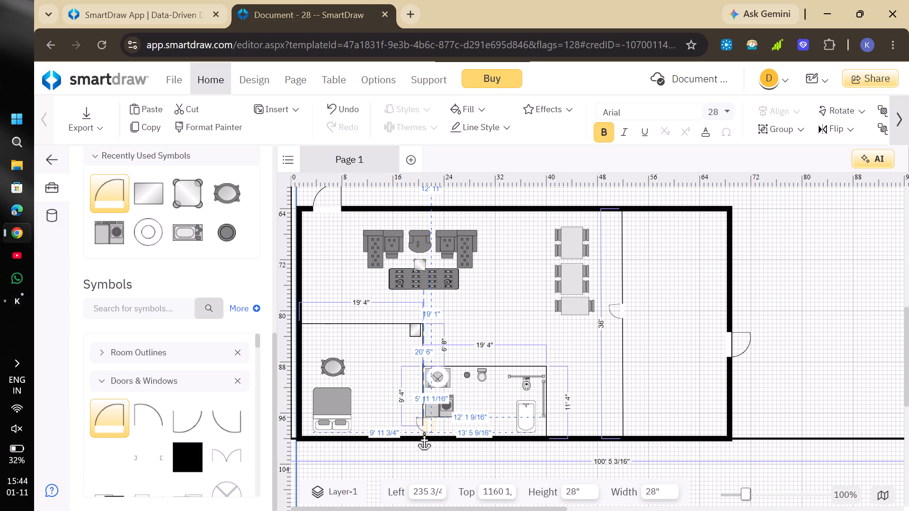
left_click_drag(424, 433, 415, 426)
left_click(534, 264)
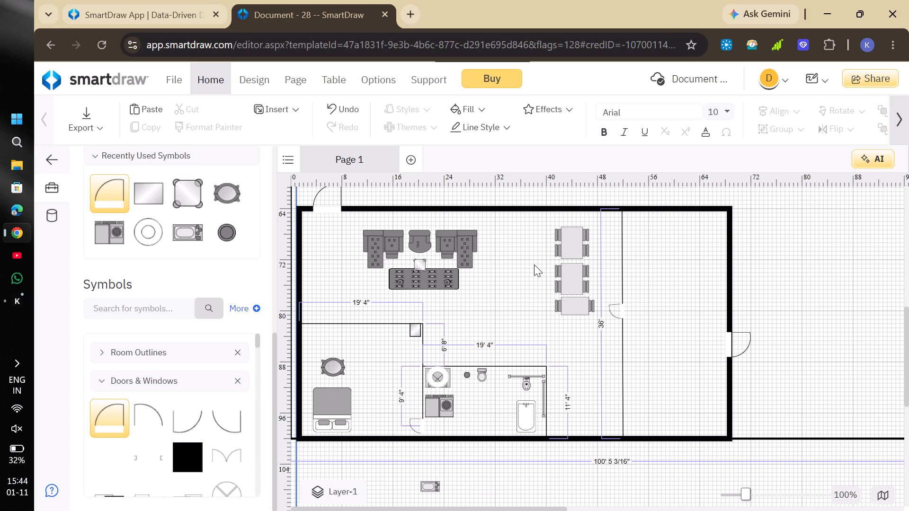
Search the symbol library for "kitchen" and place a Corner Dishwasher in the new room's upper-left corner, at left 52', top 64' 3".
scroll(543, 335, "left", 2)
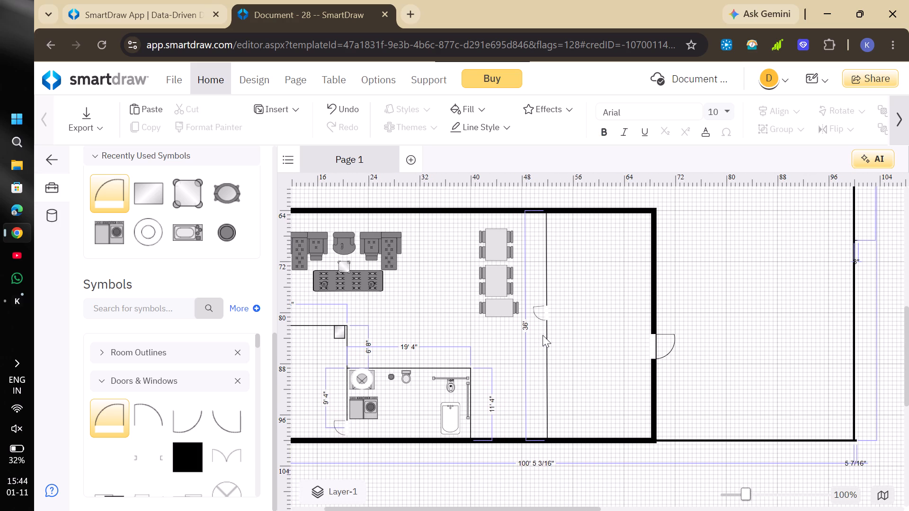
scroll(543, 335, "left", 1)
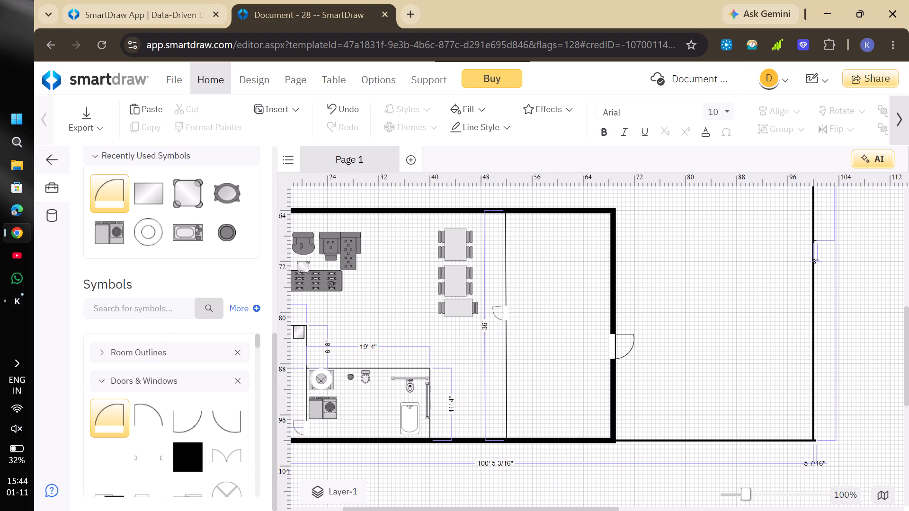
left_click(174, 314)
type("kitchen")
key("Return")
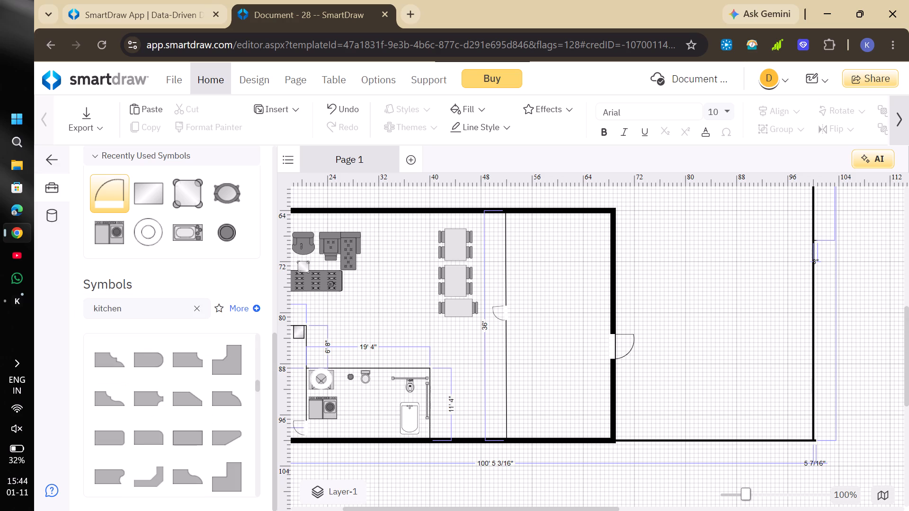
scroll(176, 363, "down", 5)
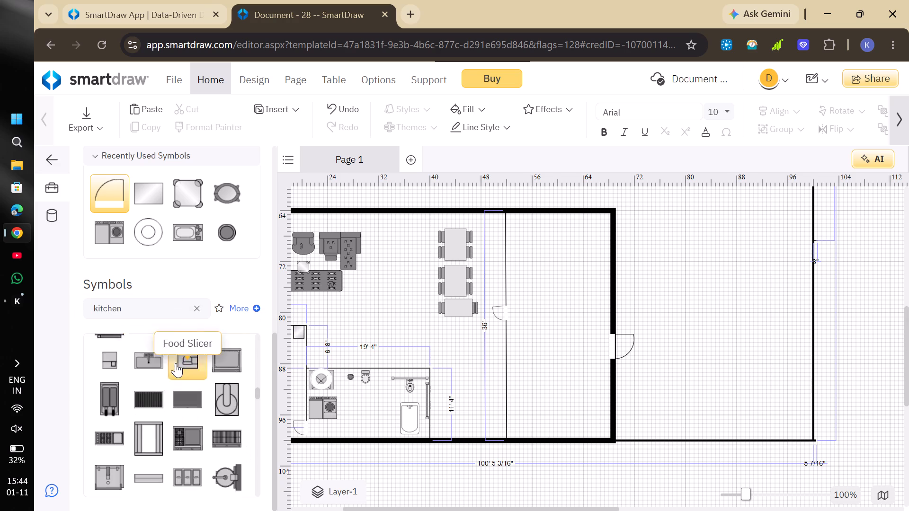
scroll(176, 363, "up", 3)
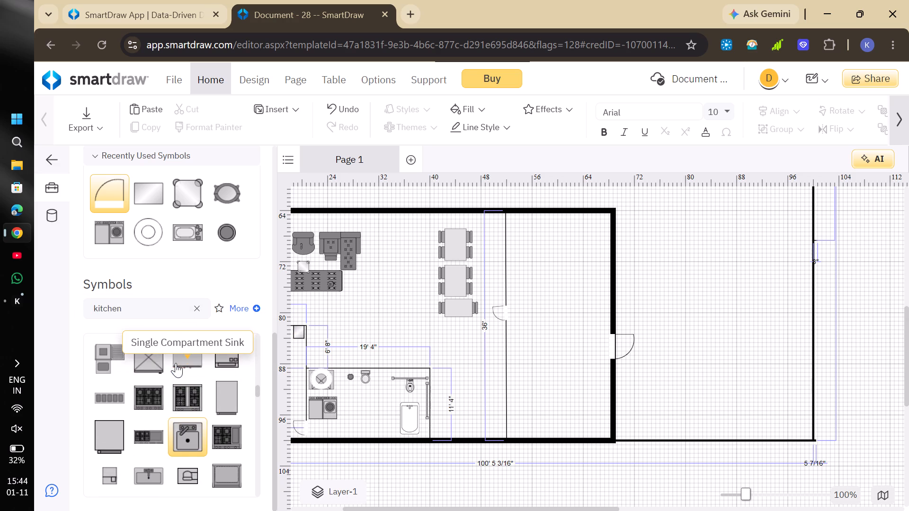
scroll(176, 363, "up", 1)
left_click_drag(110, 389, 152, 363)
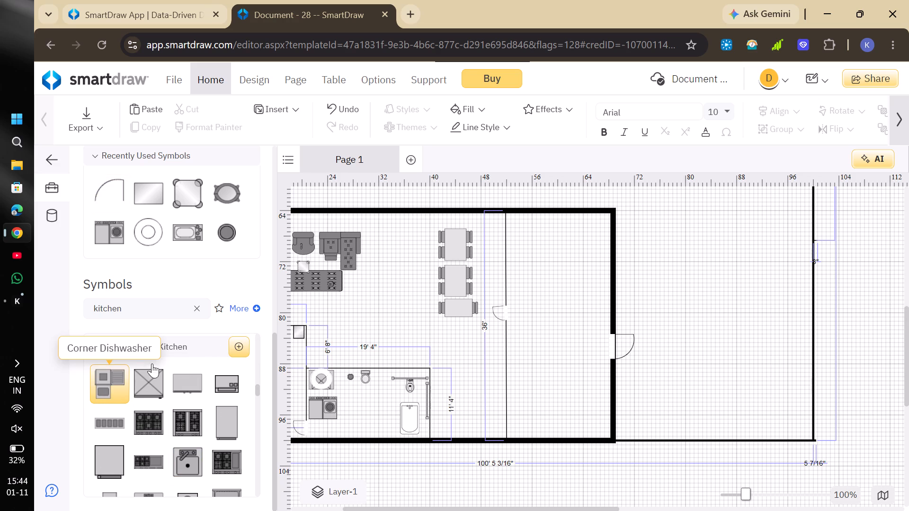
left_click_drag(152, 363, 522, 228)
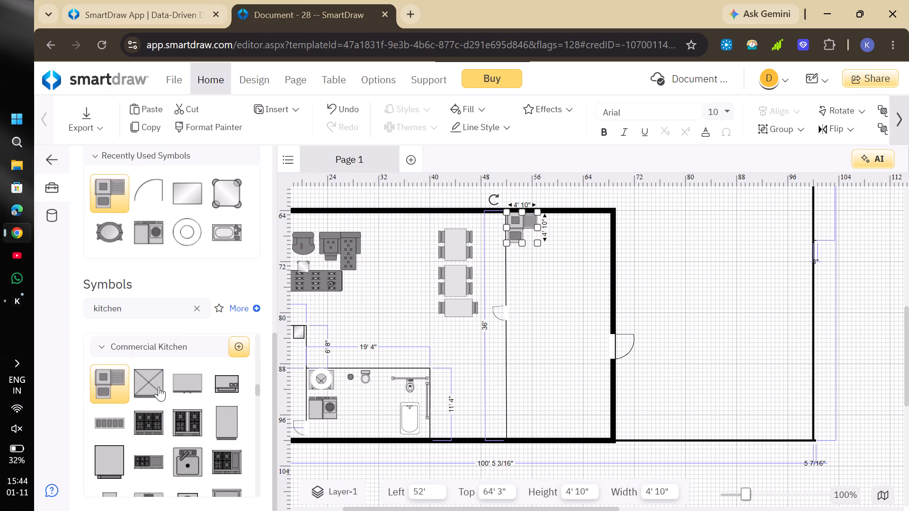
Place the wide black stovetop from Commercial Kitchen against the kitchen's right wall, at left about 65' 1", top 71' 10".
left_click(155, 418)
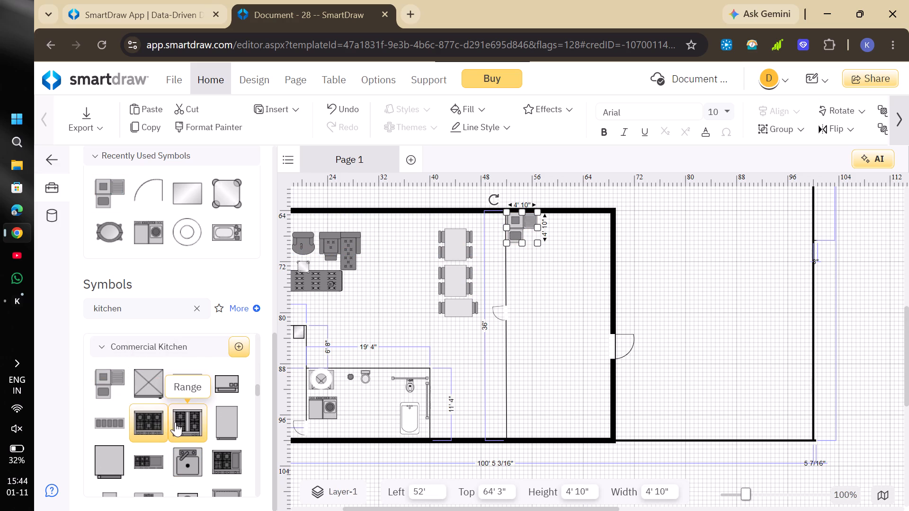
left_click_drag(151, 419, 594, 236)
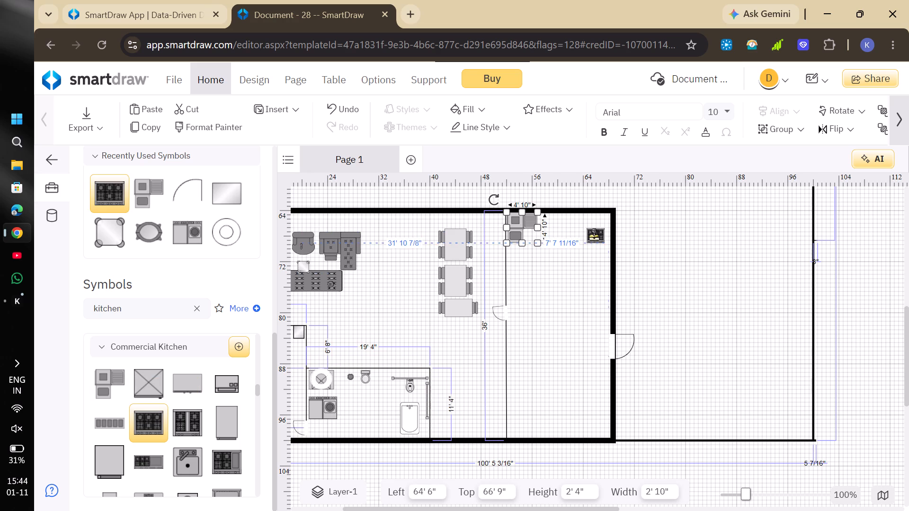
left_click_drag(594, 236, 600, 267)
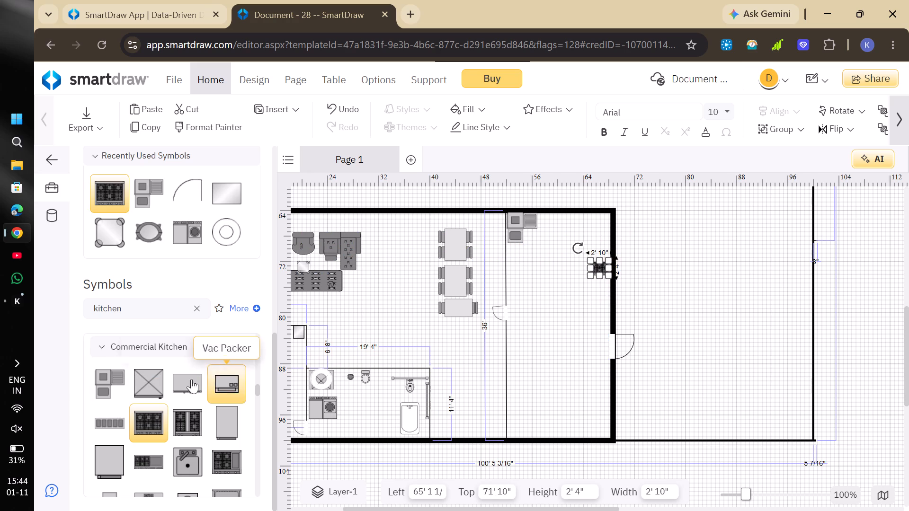
Place the square appliance with crossed diagonals along the top wall beside the corner dishwasher, at left 57' 10", top 64'.
left_click_drag(146, 386, 562, 223)
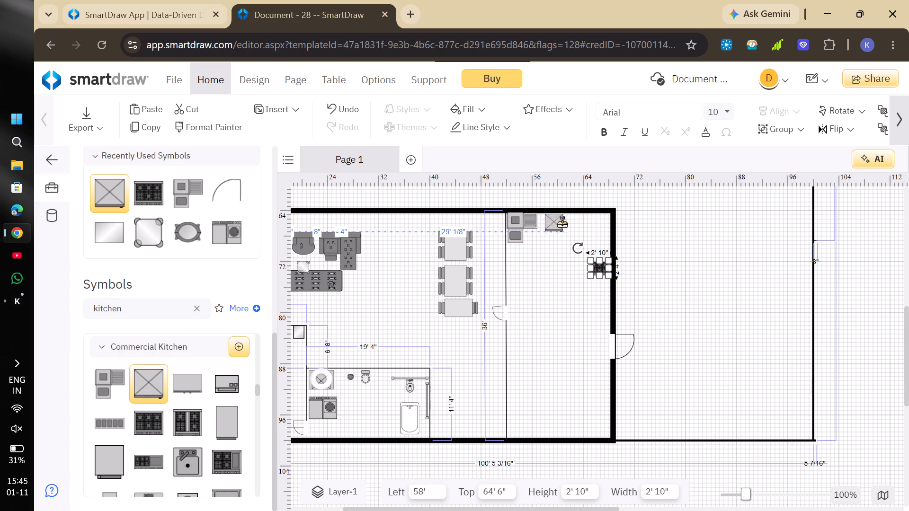
left_click_drag(562, 223, 552, 219)
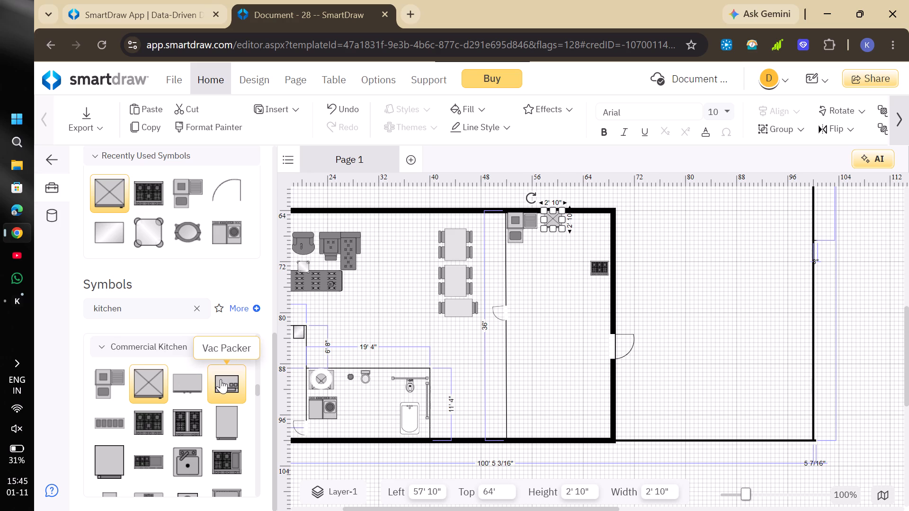
Place a Commercial Refrigerator in the kitchen's upper-right corner, at left 62', top 64' 8".
left_click_drag(193, 384, 591, 223)
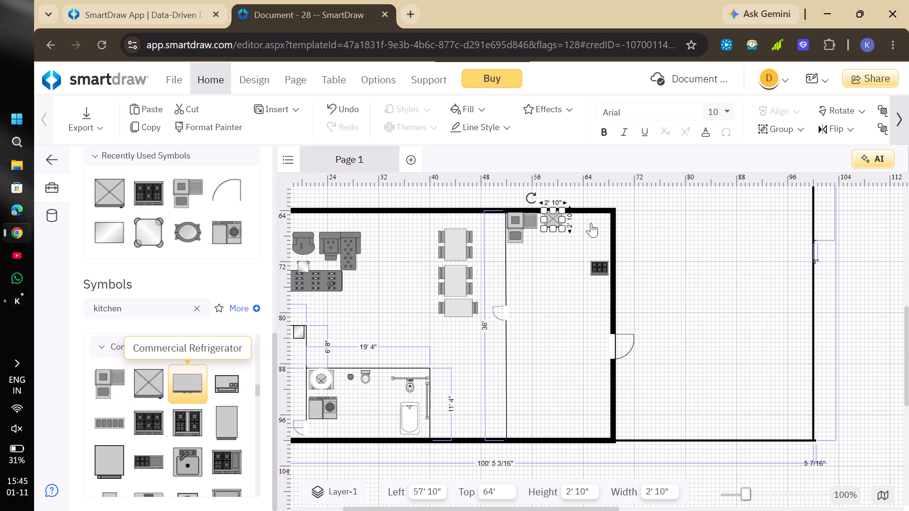
left_click_drag(591, 223, 576, 219)
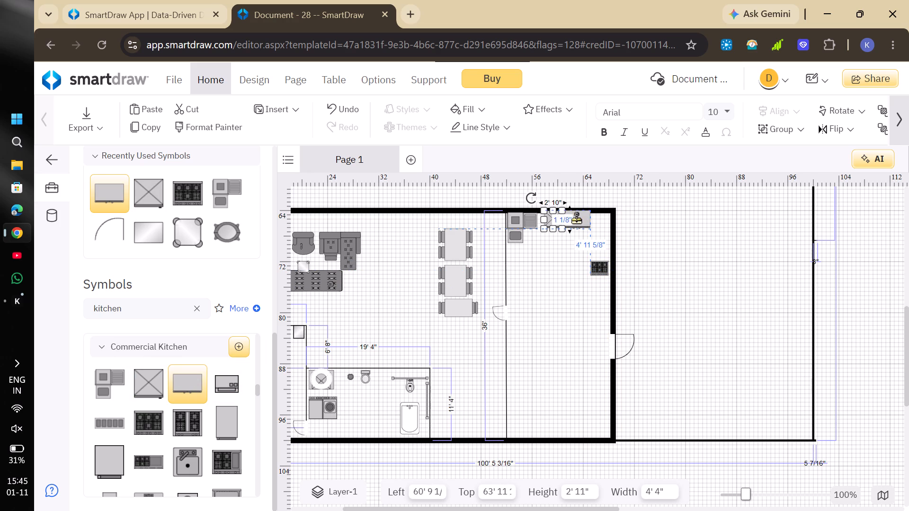
left_click_drag(576, 219, 584, 225)
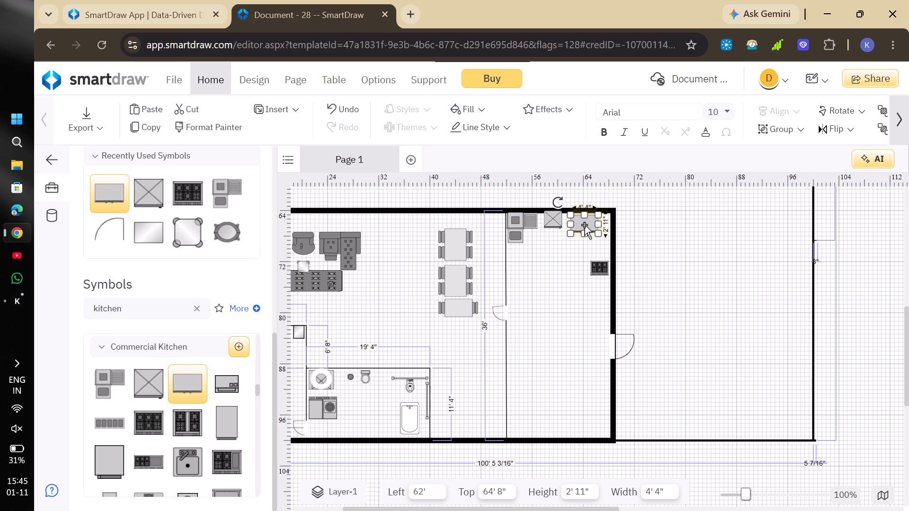
Place a Single Compartment Sink - Wide, rotated 90°, against the kitchen's left wall below the corner dishwasher, at left about 51' 5", top 72' 1".
left_click(553, 276)
scroll(156, 471, "down", 1)
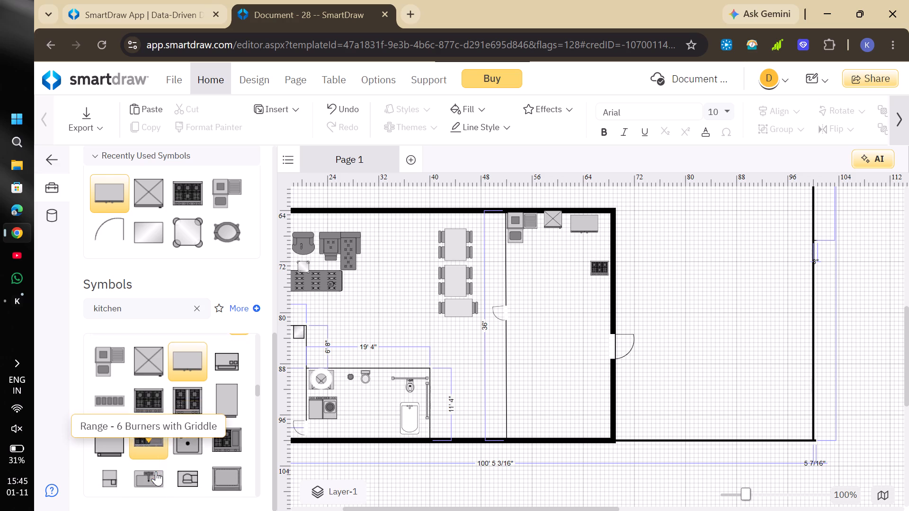
scroll(156, 471, "down", 1)
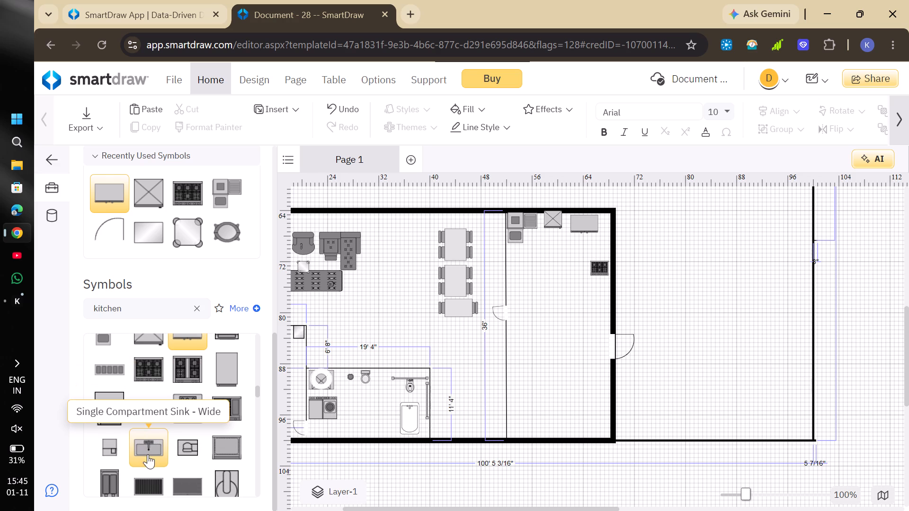
left_click_drag(148, 451, 553, 325)
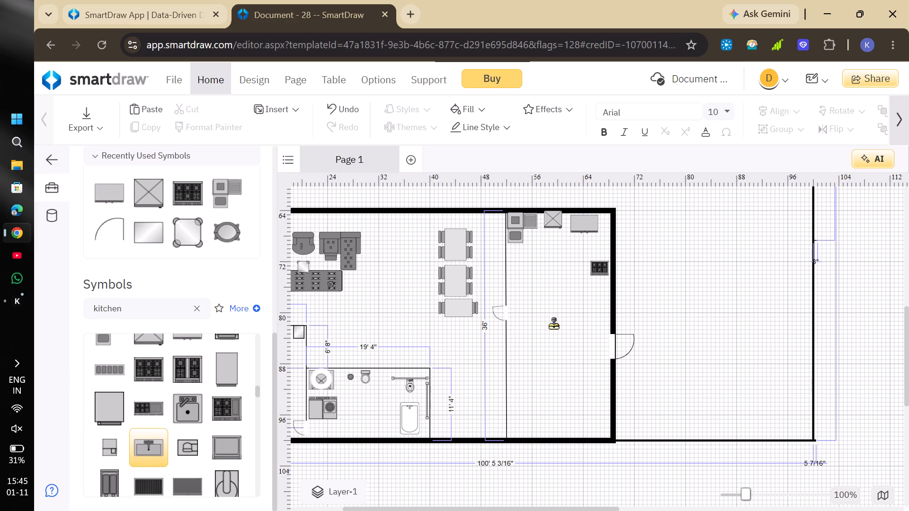
left_click_drag(553, 325, 557, 326)
left_click_drag(537, 309, 534, 338)
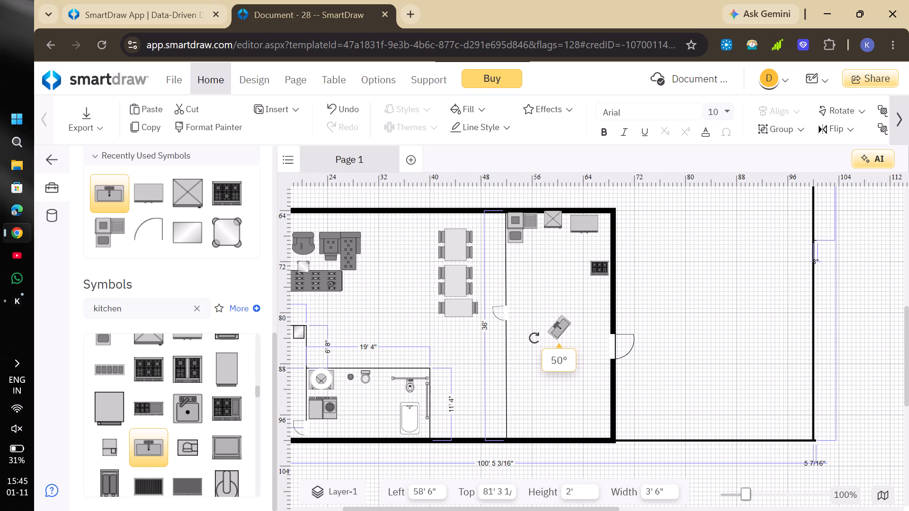
left_click_drag(534, 338, 543, 349)
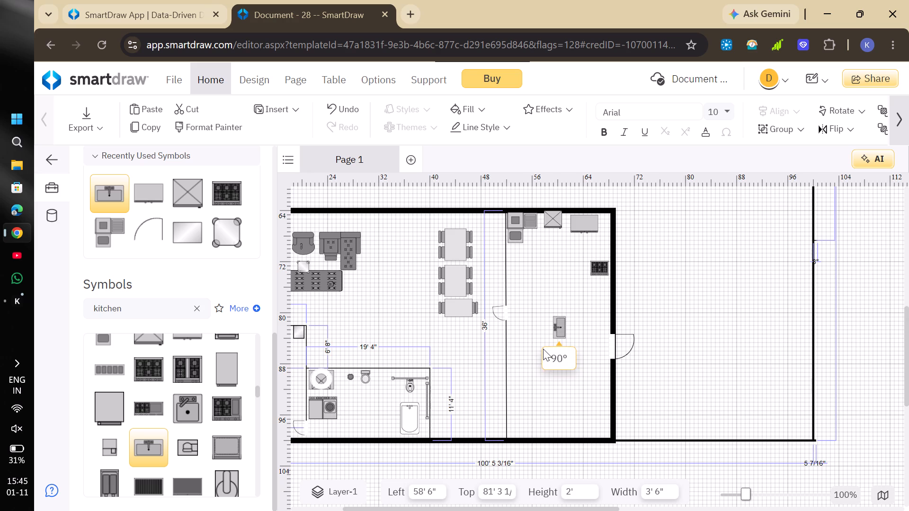
left_click_drag(543, 349, 544, 349)
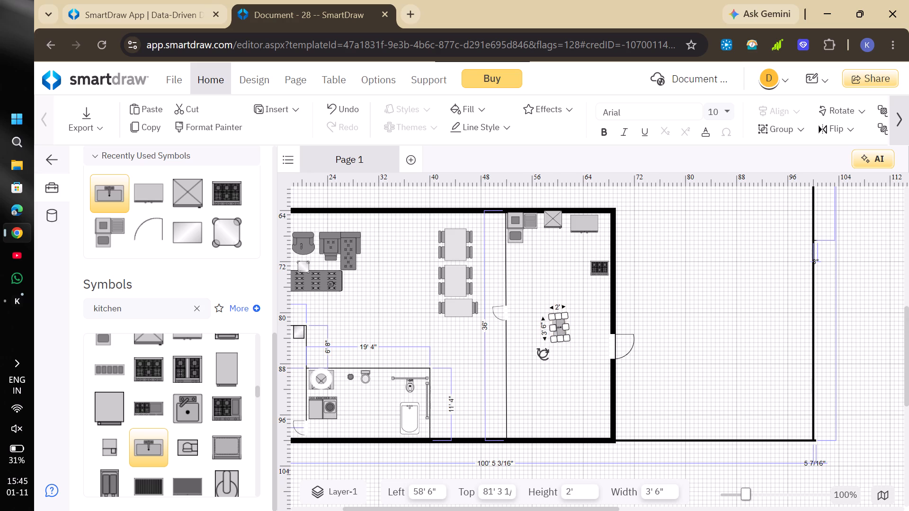
left_click(544, 355)
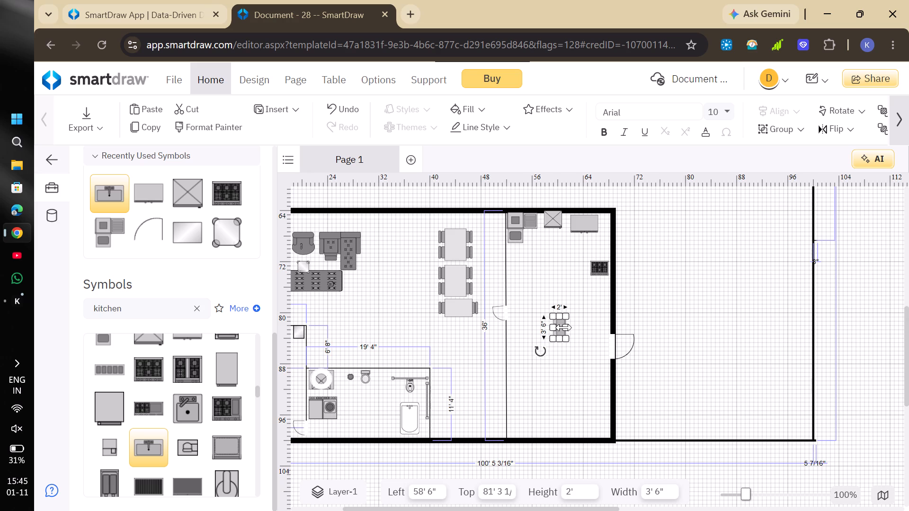
left_click_drag(558, 328, 511, 271)
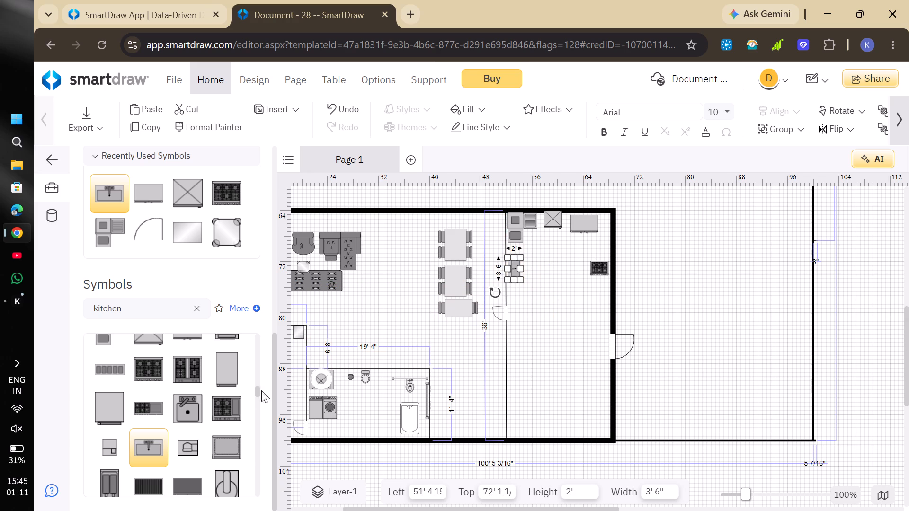
Place the four-burner range with a side section from Commercial Kitchen, rotated 90°, directly below the stovetop along the kitchen's right wall.
scroll(195, 414, "down", 1)
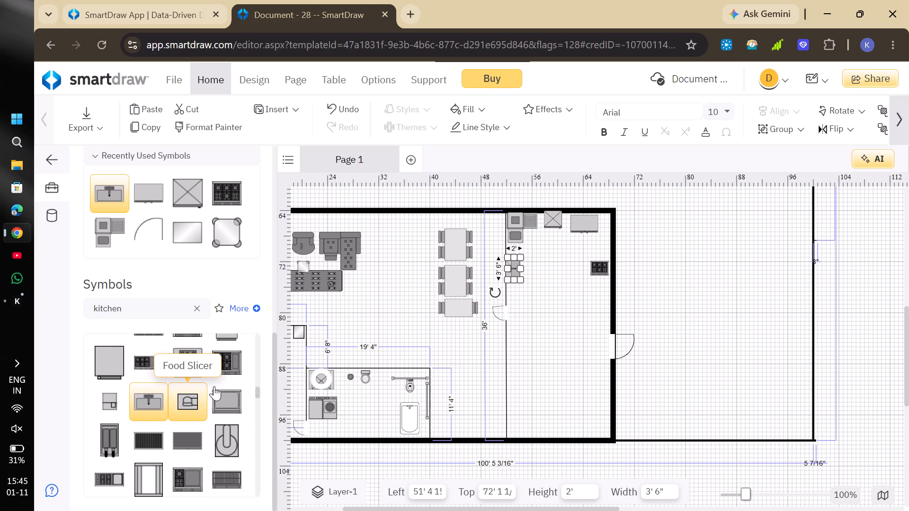
left_click_drag(225, 369, 412, 409)
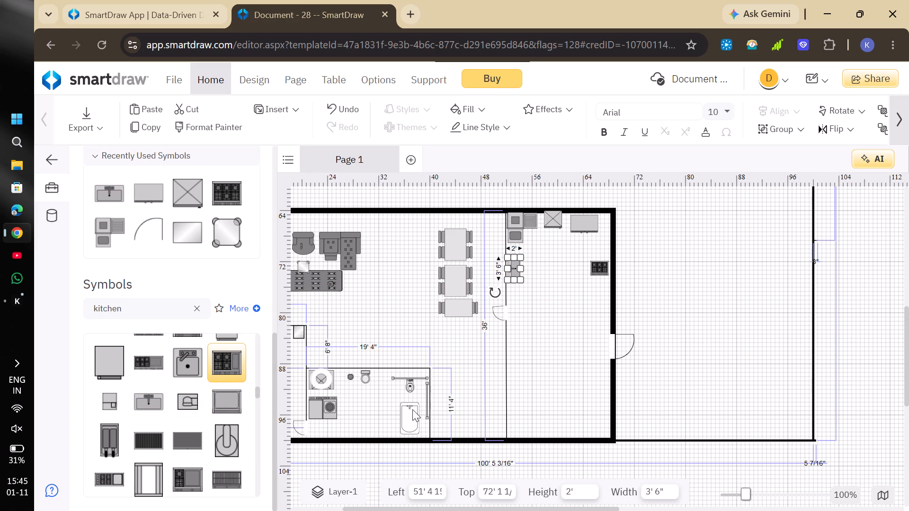
left_click_drag(412, 409, 531, 340)
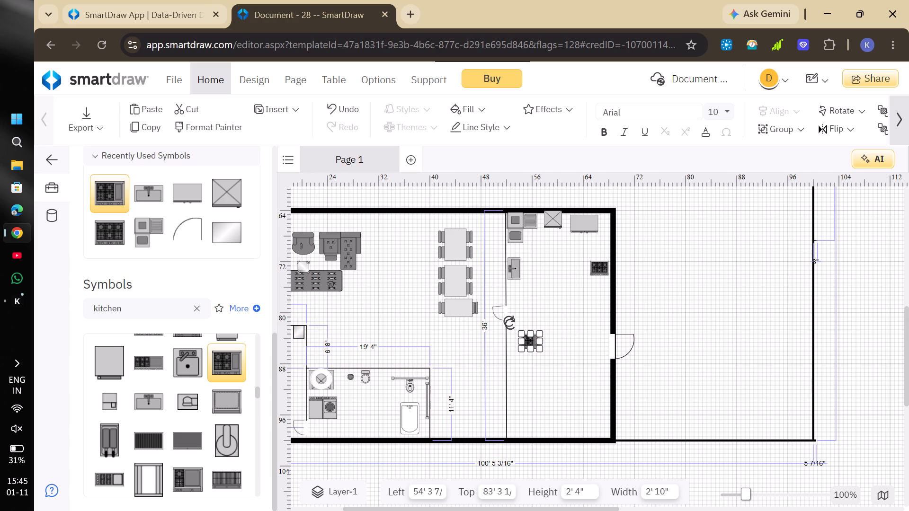
left_click_drag(510, 324, 454, 424)
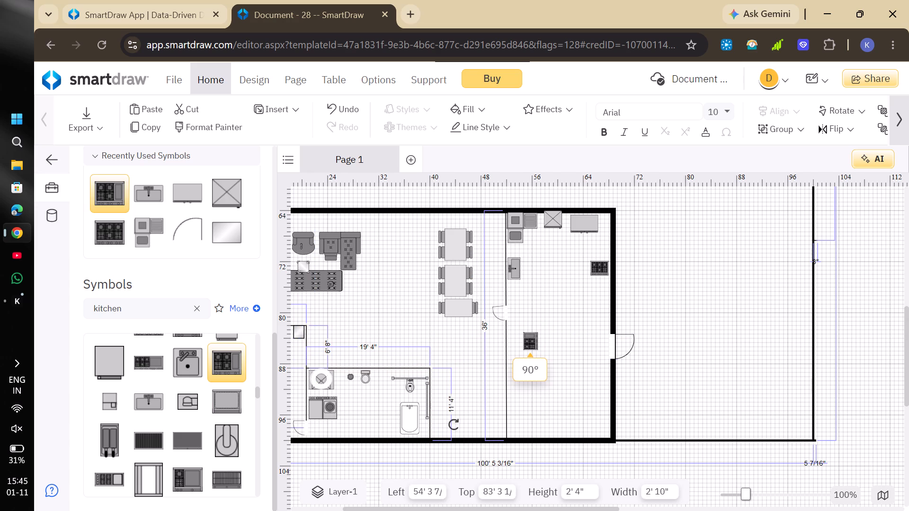
left_click_drag(454, 424, 455, 423)
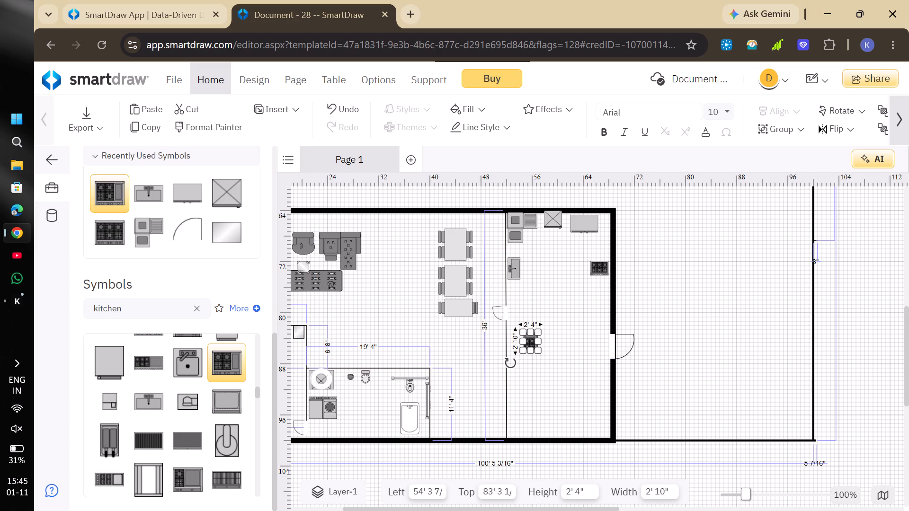
left_click_drag(510, 366, 525, 377)
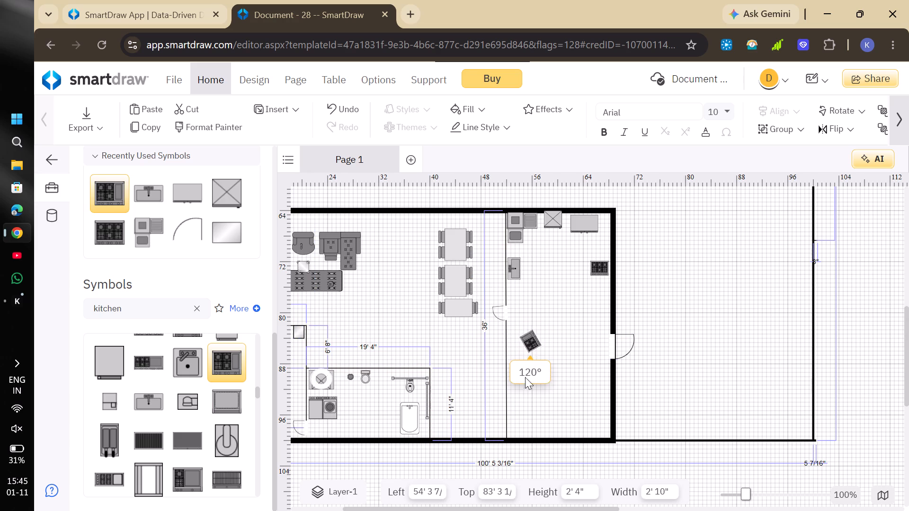
left_click_drag(525, 377, 549, 322)
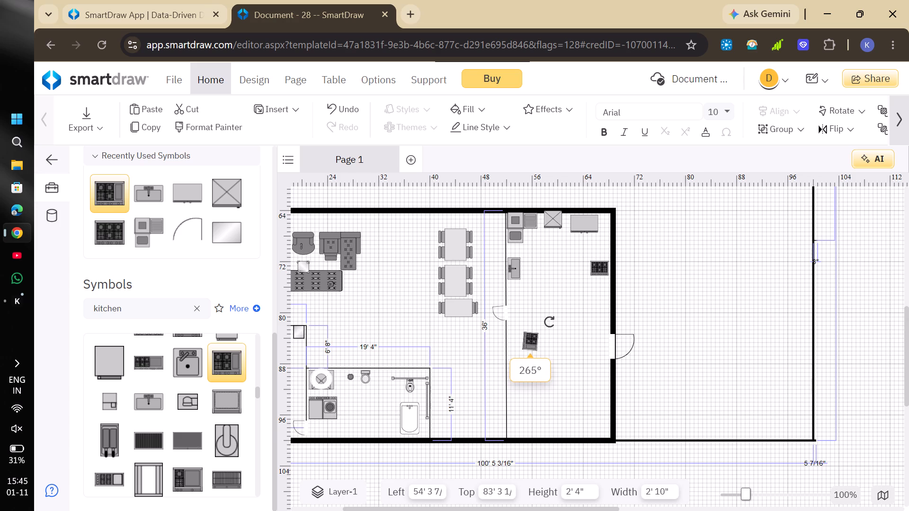
left_click_drag(549, 322, 498, 387)
left_click(510, 360)
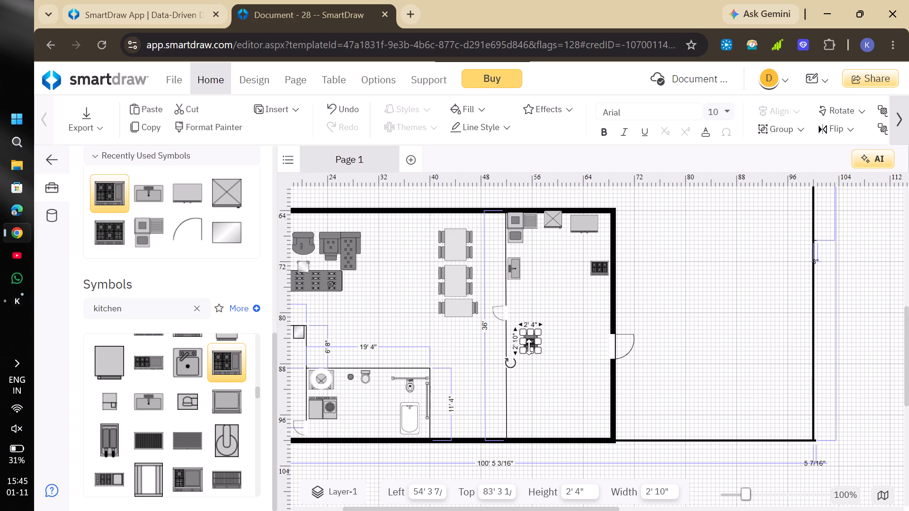
left_click_drag(529, 343, 605, 288)
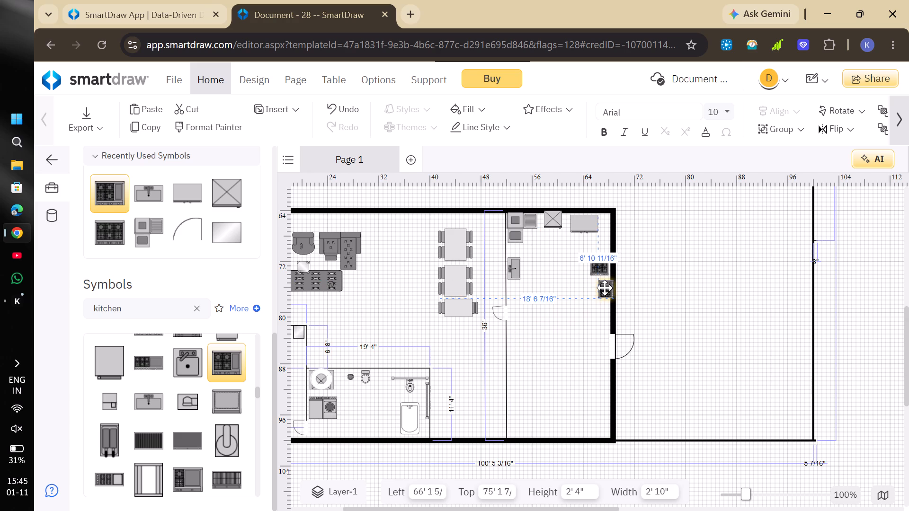
left_click_drag(605, 288, 598, 288)
left_click(572, 339)
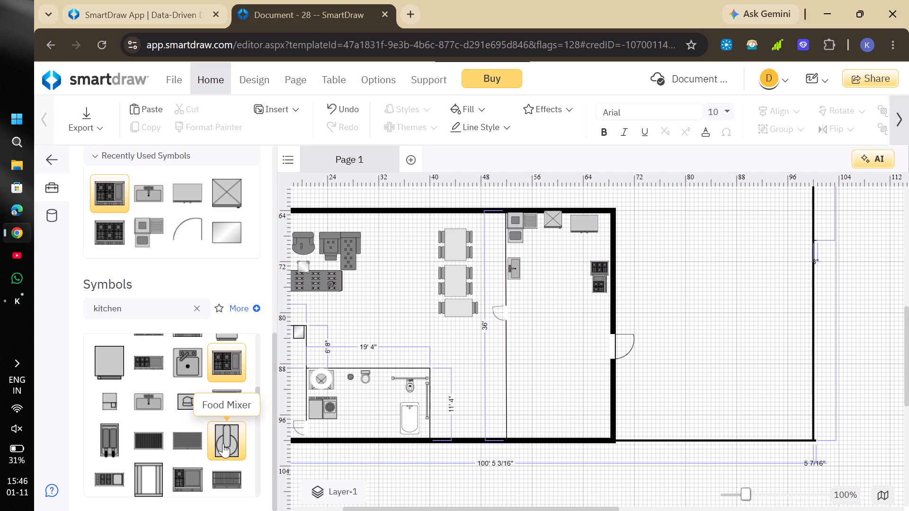
Place a Food Mixer in the kitchen's lower-right corner, at left about 66' 7", top 97' 2".
left_click_drag(223, 443, 587, 420)
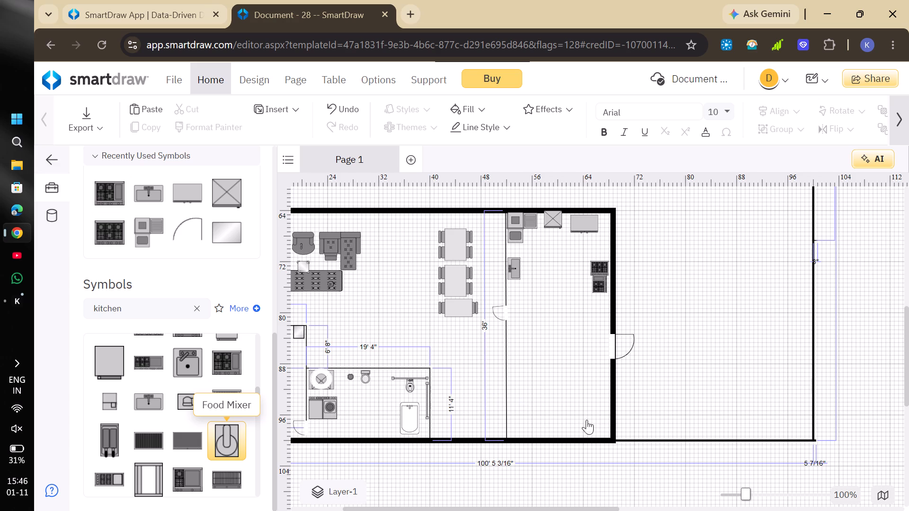
left_click_drag(587, 420, 600, 427)
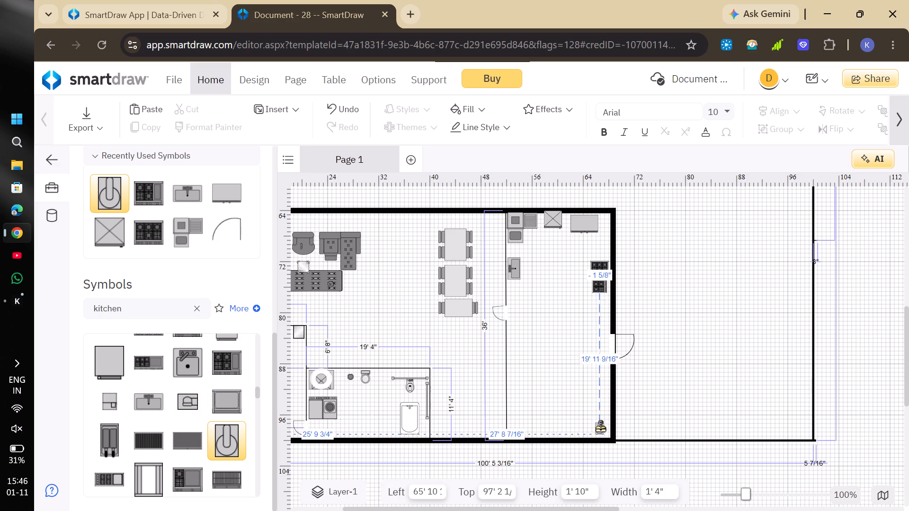
left_click_drag(600, 427, 605, 431)
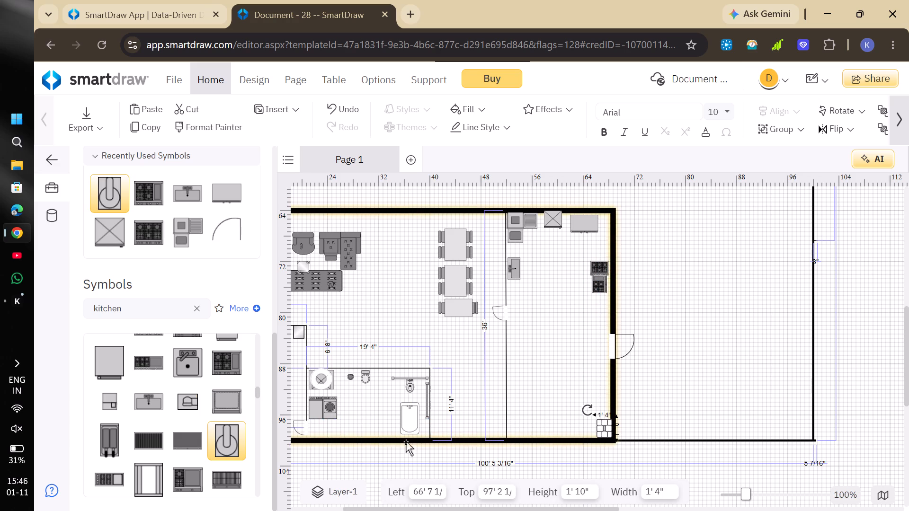
left_click(554, 388)
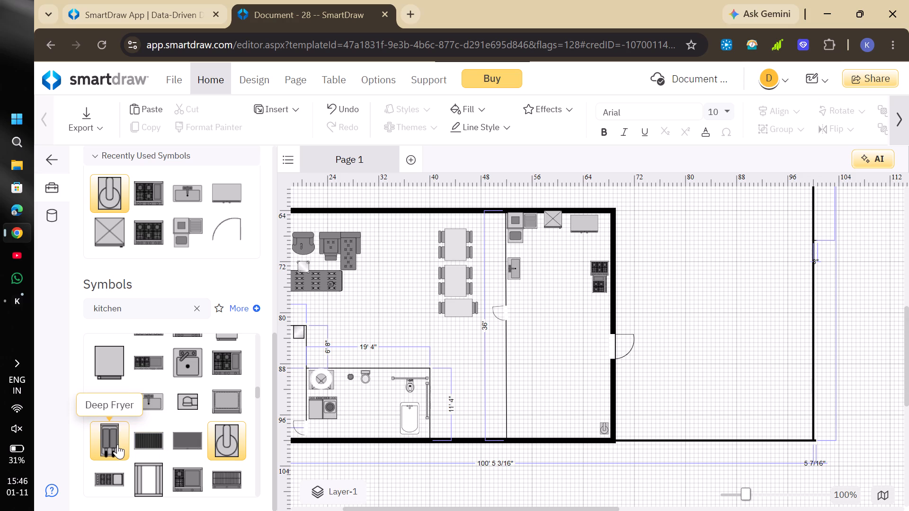
Place a Deep Fryer along the kitchen's bottom wall, left of the food mixer, at left about 63' 11", top 96' 10".
left_click_drag(117, 444, 587, 428)
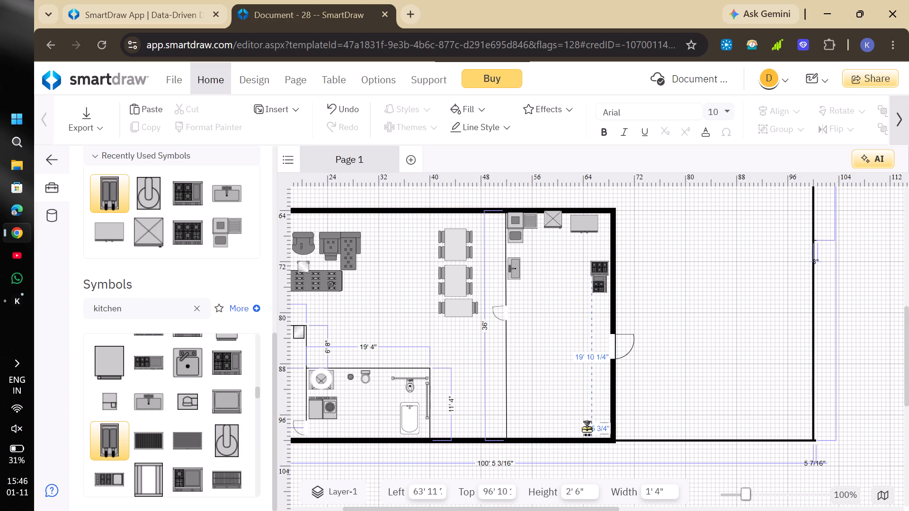
left_click_drag(587, 428, 589, 428)
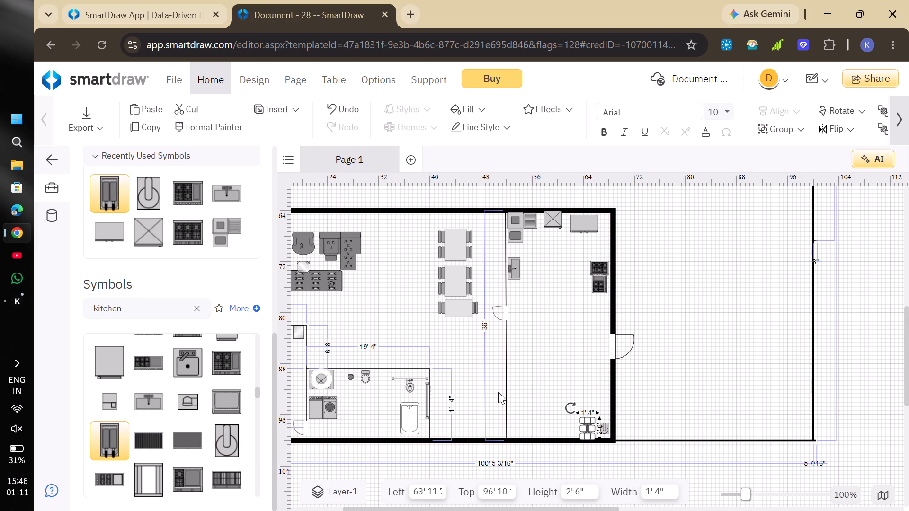
left_click(498, 392)
Add another appliance from the Commercial Kitchen symbols to the kitchen.
scroll(230, 458, "down", 1)
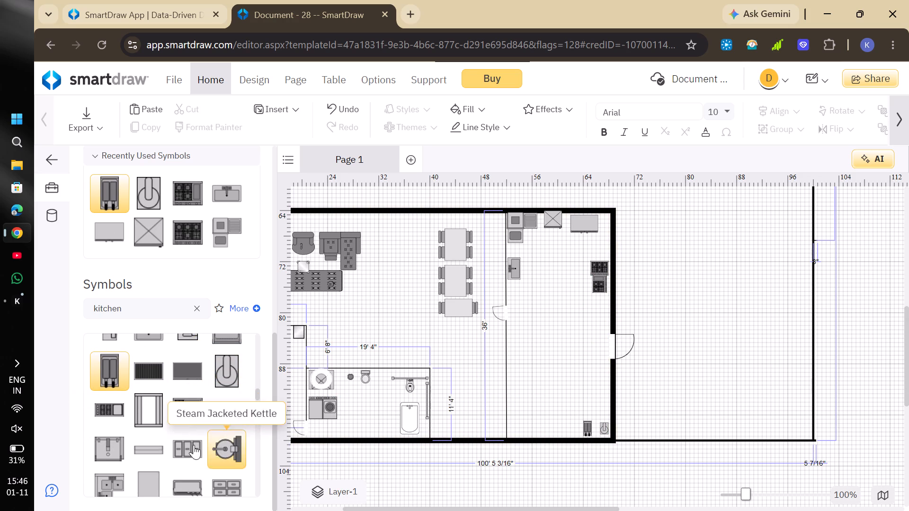
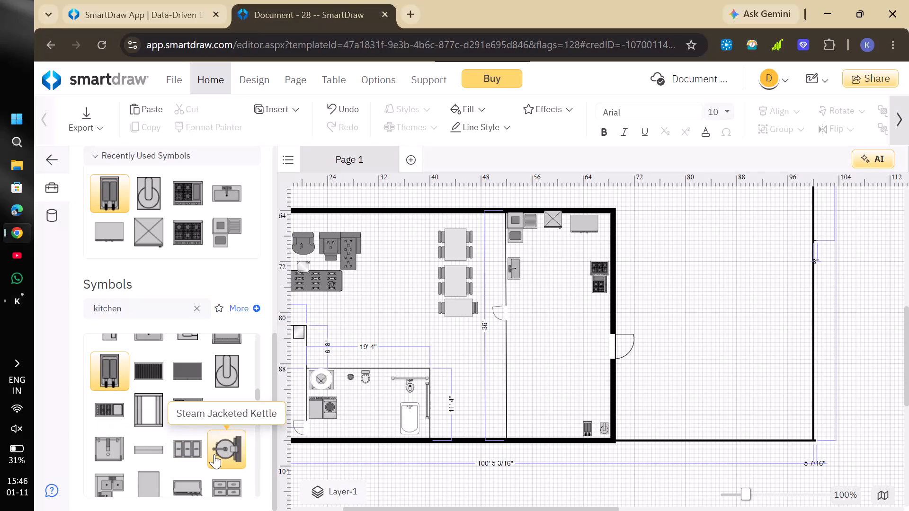
Place a Stainless Table Worktable along the lower part of the kitchen's left partition at left 52', top 84', lengthened to about 15'.
scroll(177, 460, "down", 2)
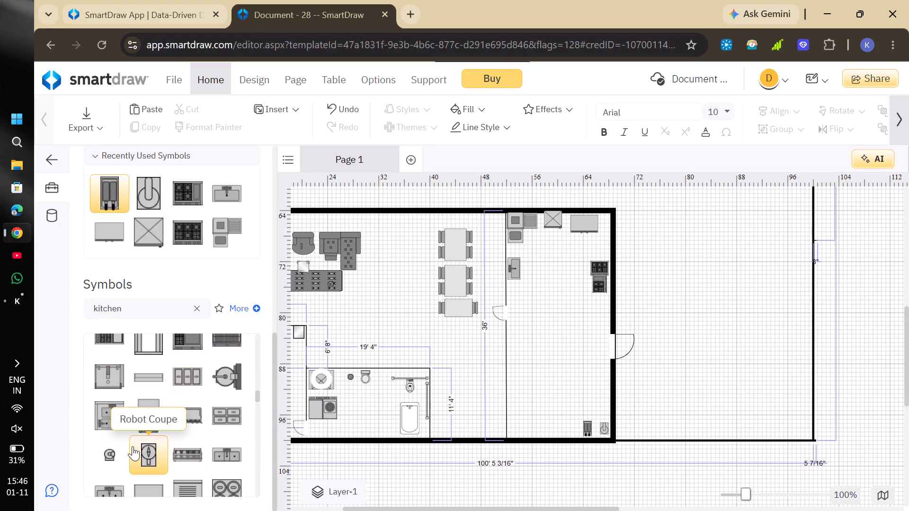
scroll(181, 414, "down", 2)
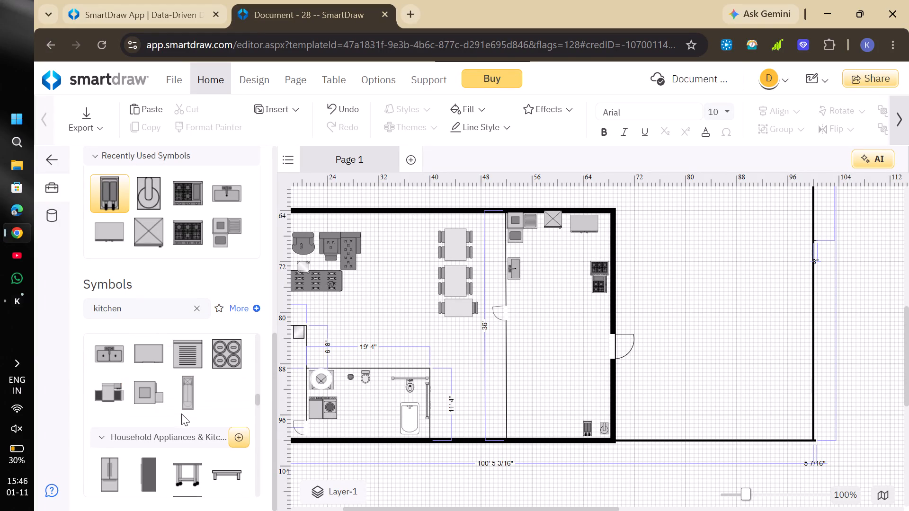
scroll(132, 394, "up", 1)
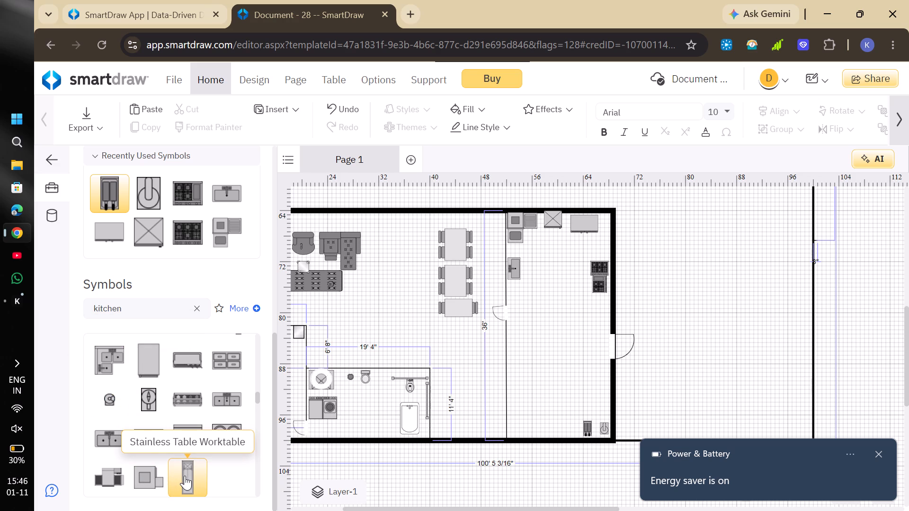
left_click_drag(185, 476, 585, 363)
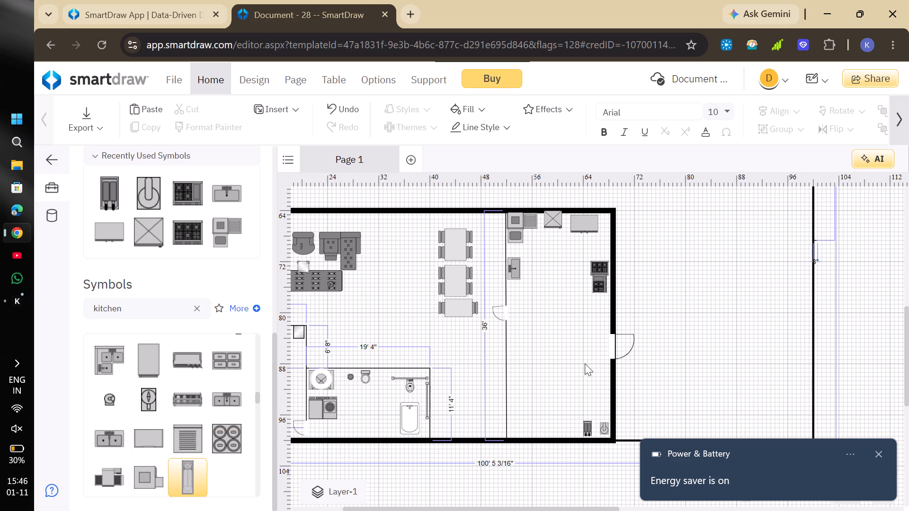
left_click_drag(585, 363, 515, 414)
left_click_drag(514, 393, 519, 379)
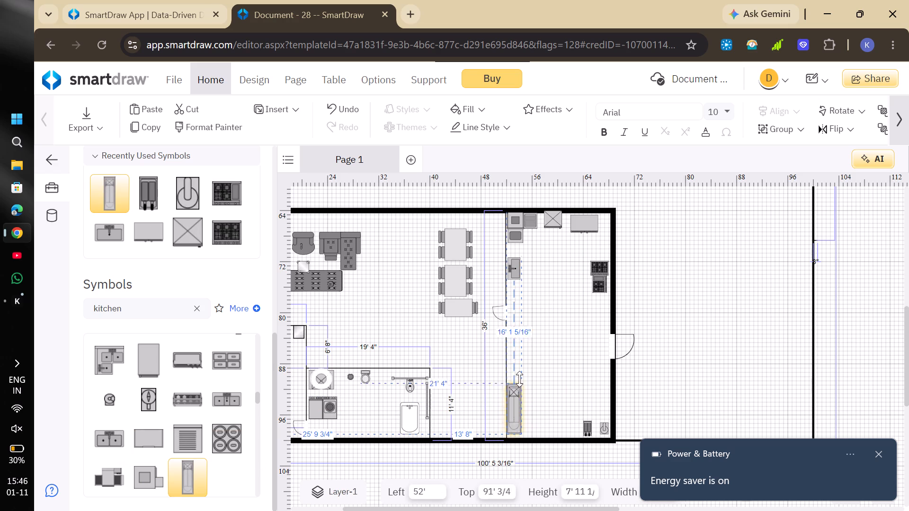
left_click_drag(519, 379, 521, 338)
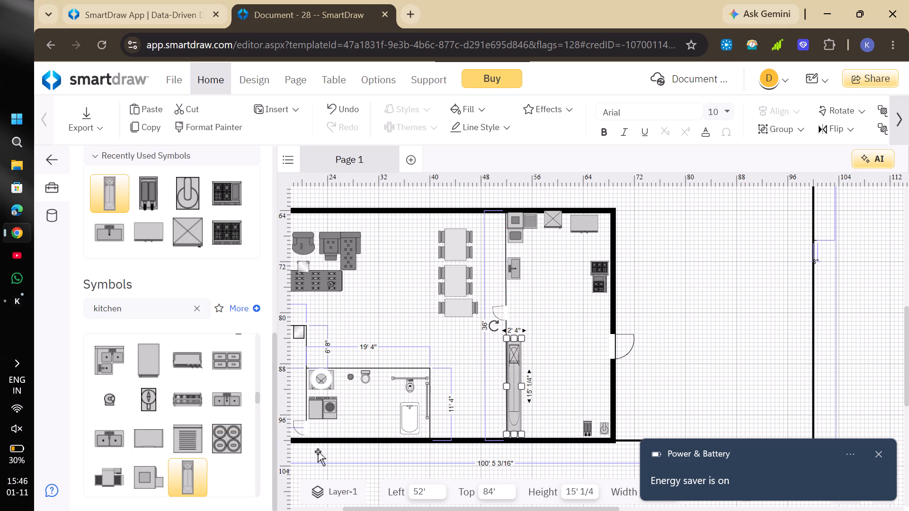
Place a second Stainless Table Worktable against the kitchen's right wall, directly below the ranges, at left about 66' 4", top 77' 6".
left_click_drag(194, 471, 608, 326)
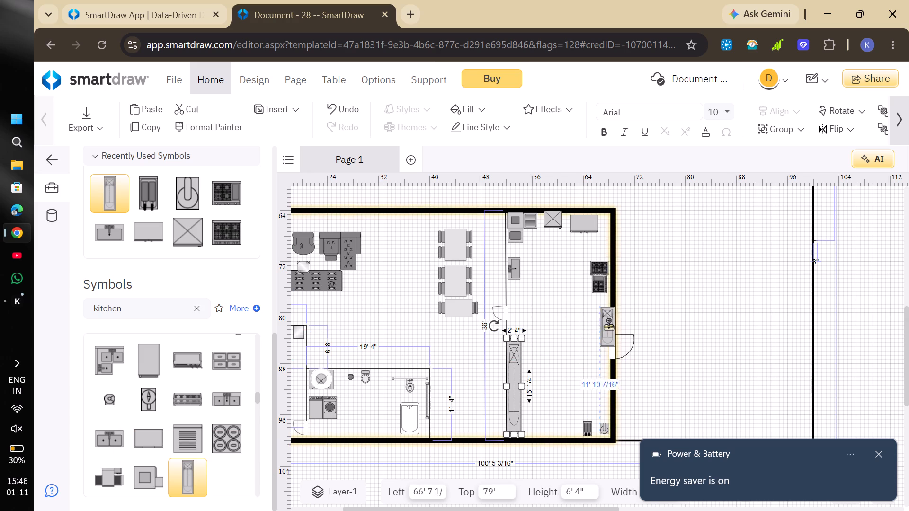
left_click_drag(608, 326, 606, 313)
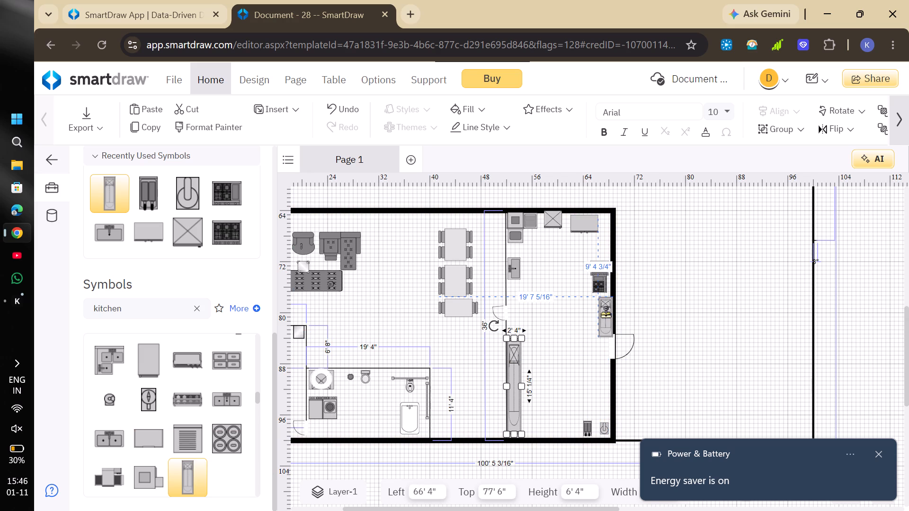
left_click_drag(606, 313, 606, 313)
left_click(684, 314)
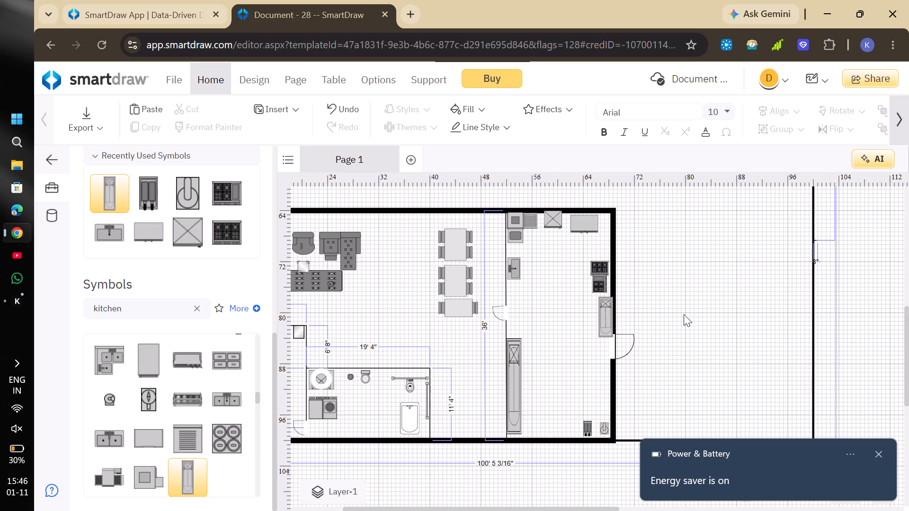
Search the symbols for "bike" and place the long 16' 5" vehicle beside the four sports cars, at left about 33' 2", top 40' 11".
scroll(422, 333, "right", 4)
scroll(422, 333, "up", 1)
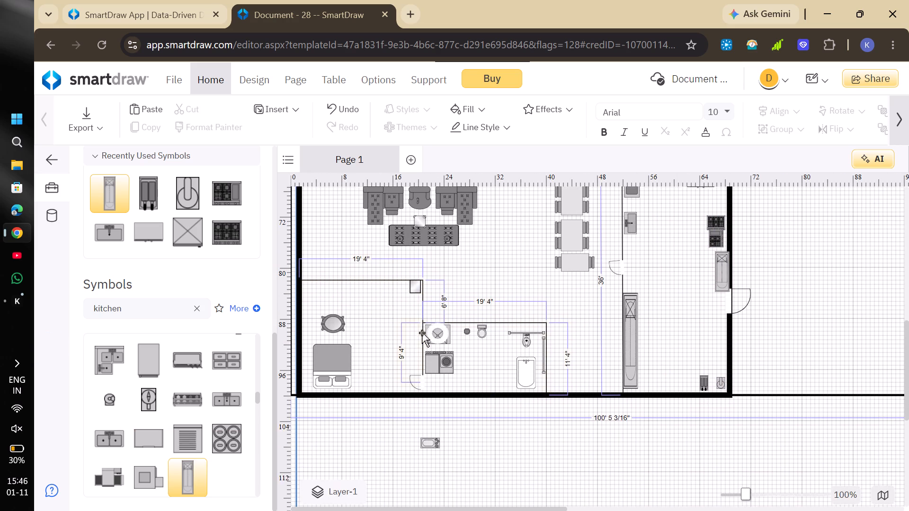
scroll(422, 333, "up", 2)
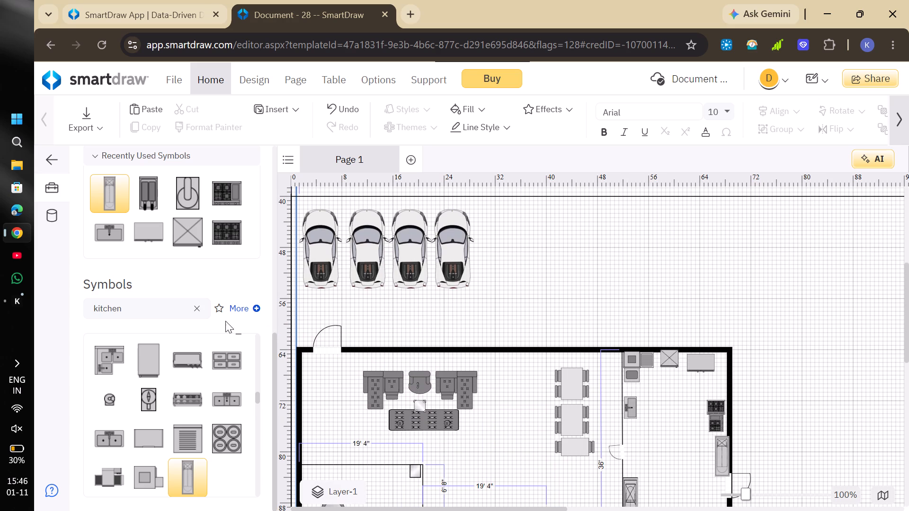
left_click(200, 312)
type("bike")
key("Return")
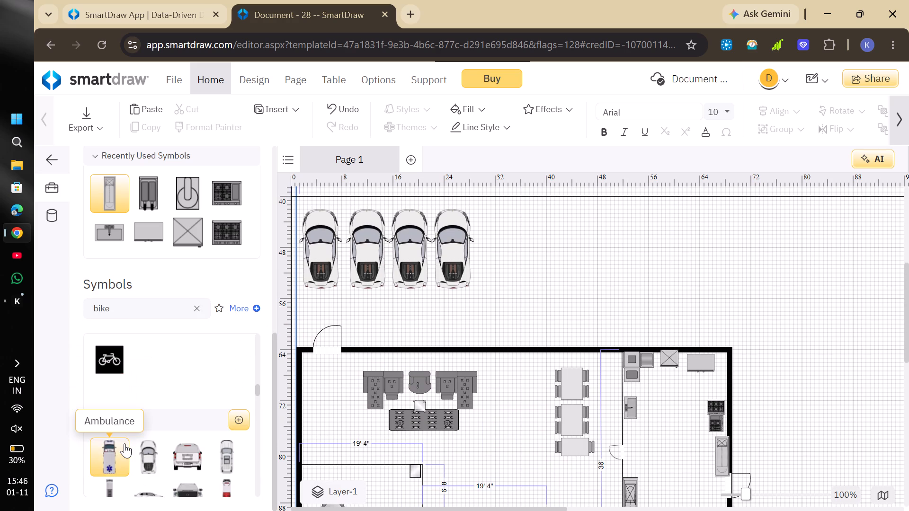
scroll(125, 443, "down", 2)
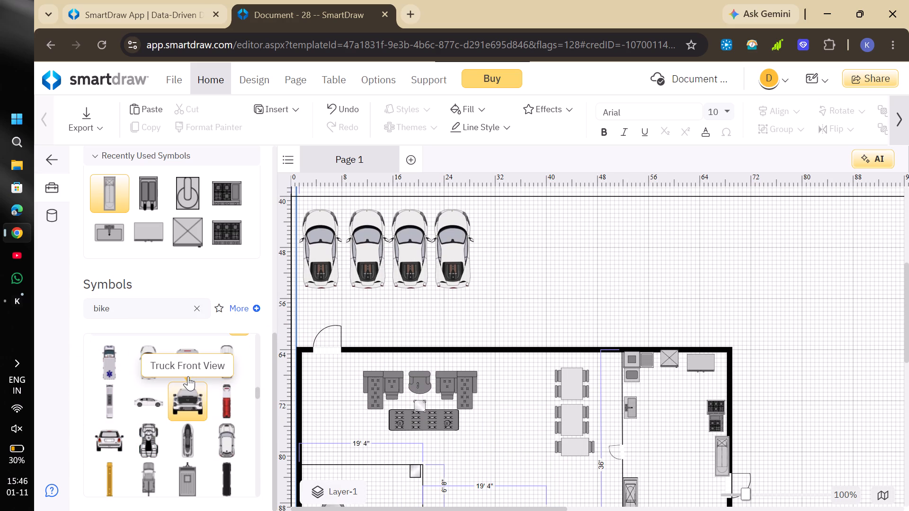
scroll(215, 412, "down", 1)
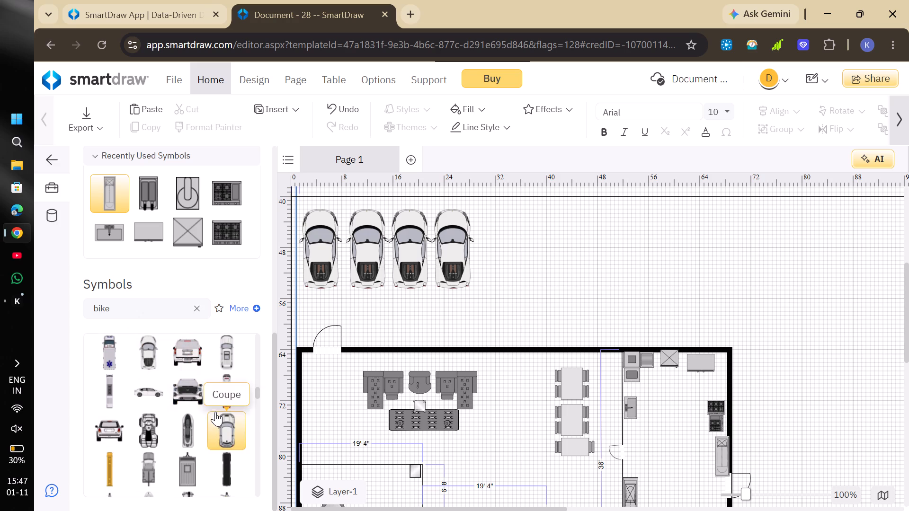
left_click_drag(237, 349, 502, 255)
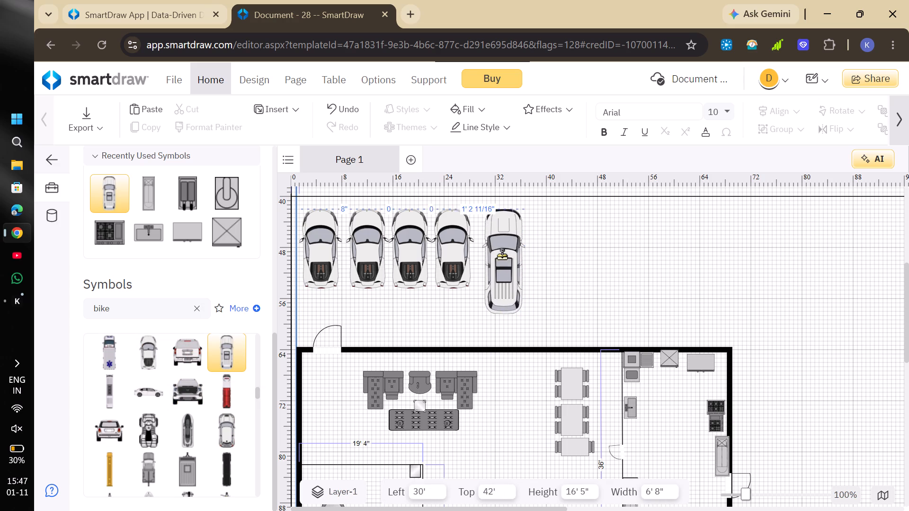
left_click_drag(502, 255, 519, 257)
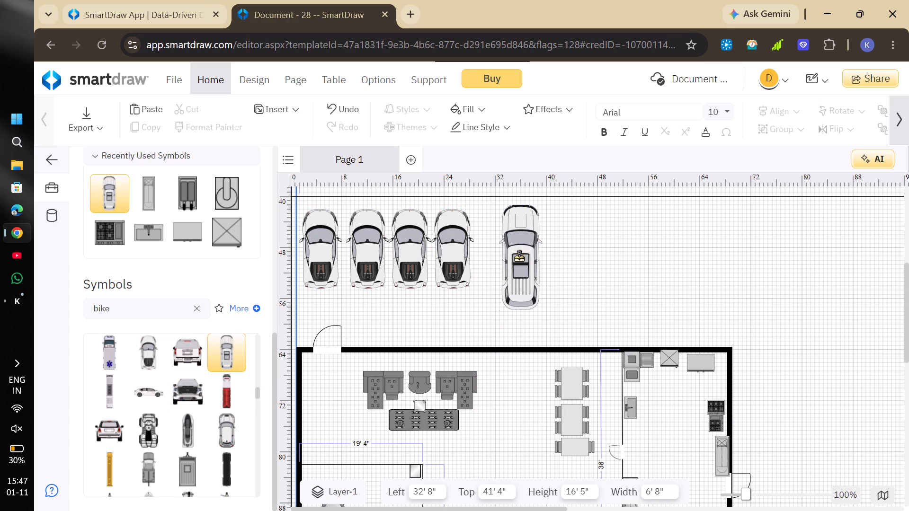
left_click_drag(519, 257, 521, 255)
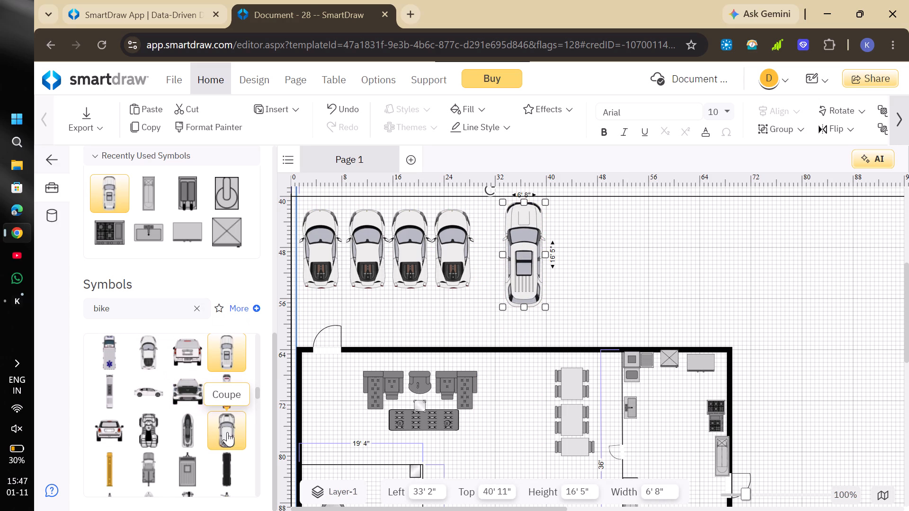
Park a Coupe at left about 40' 10" and a 15' long plain-roofed car at left about 48' 1", beside the long vehicle.
left_click_drag(227, 432, 572, 246)
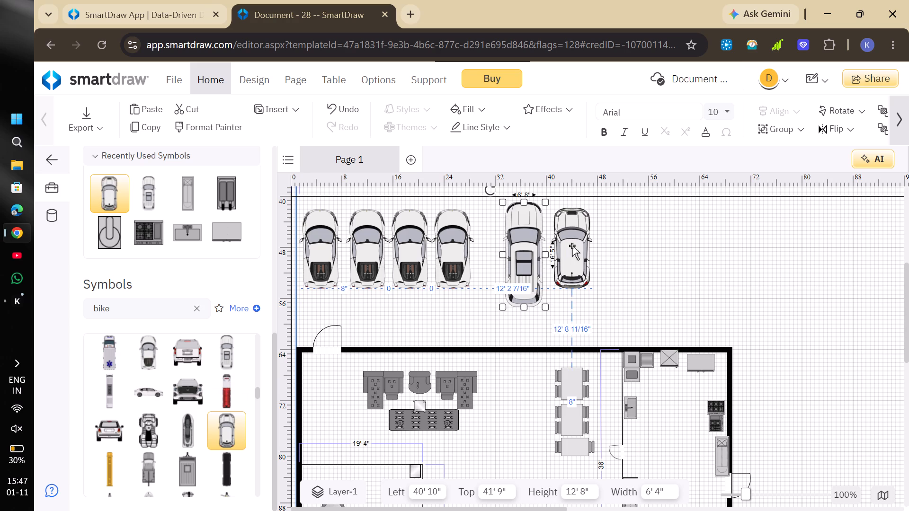
scroll(227, 406, "down", 2)
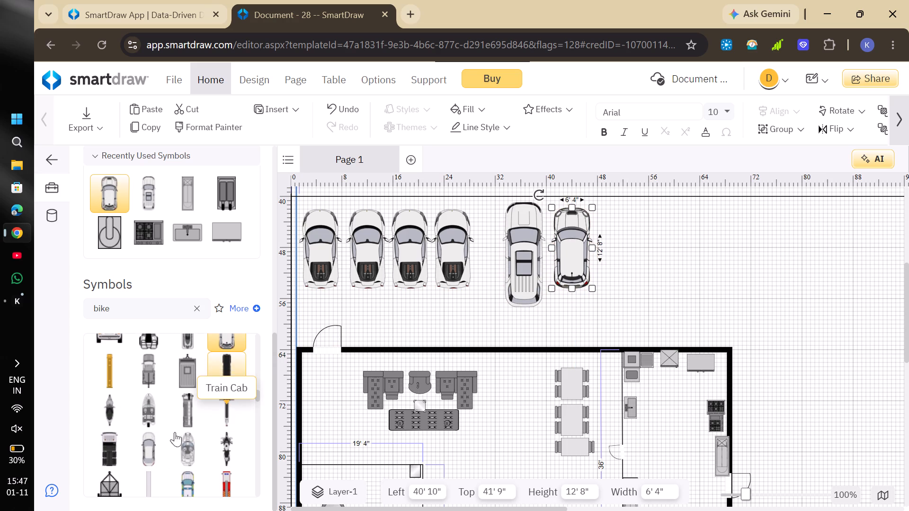
left_click_drag(141, 455, 638, 275)
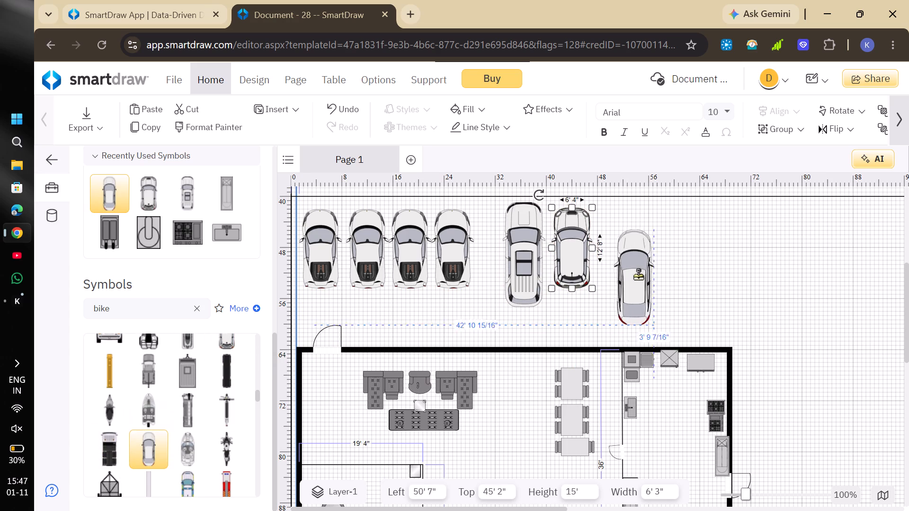
left_click_drag(638, 275, 621, 253)
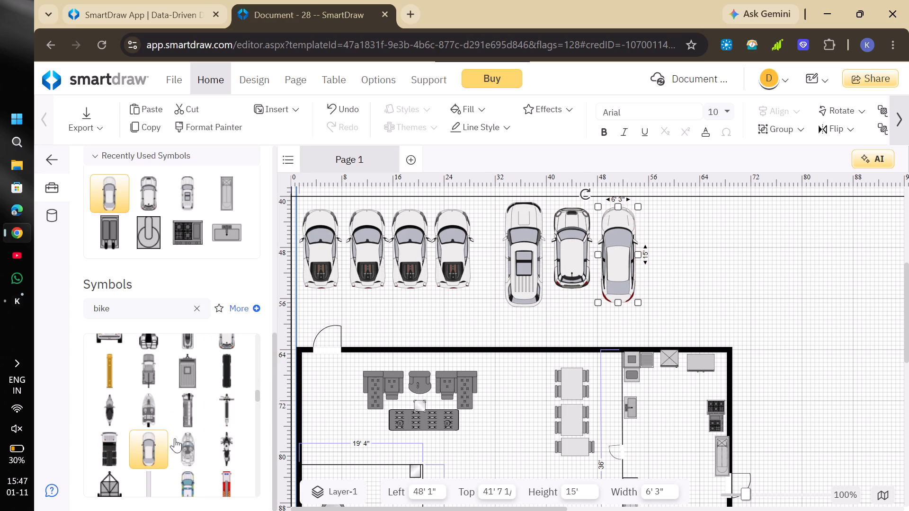
Place a Motorcycle - 2 (Sports Bike) between the sports cars and the long vehicle, with a small scooter below it at top about 52' 11".
left_click_drag(227, 444, 442, 326)
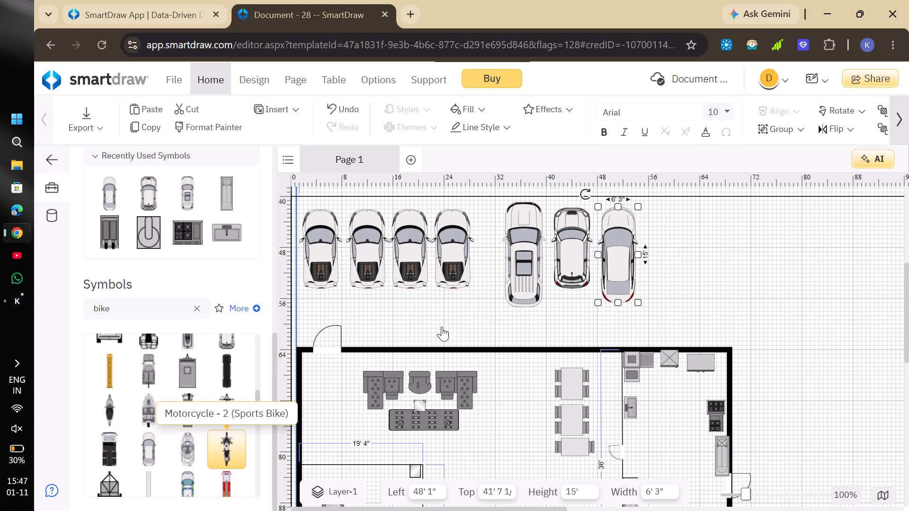
left_click_drag(442, 326, 488, 239)
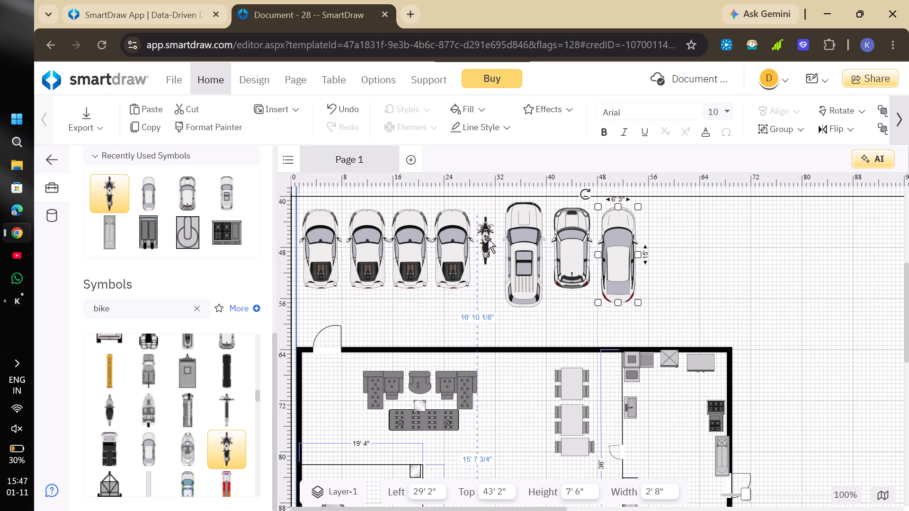
left_click_drag(224, 402, 507, 286)
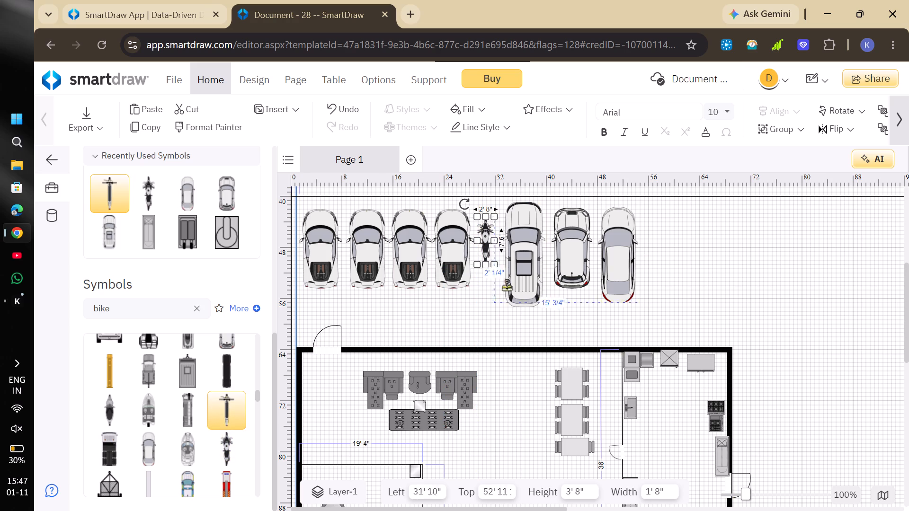
left_click_drag(507, 286, 486, 290)
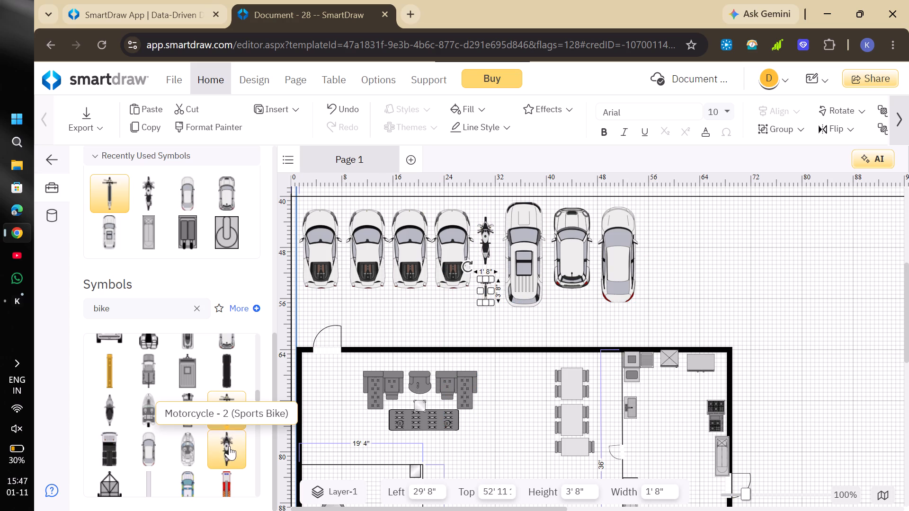
Place a second Motorcycle - 2 (Sports Bike) at the right end of the parked row, at left about 56', top 42' 8".
left_click_drag(229, 446, 383, 320)
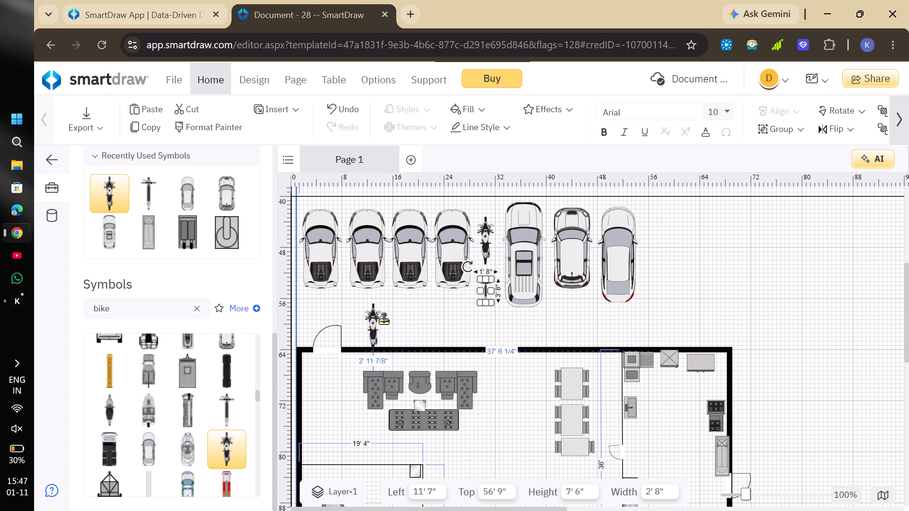
left_click_drag(383, 320, 658, 237)
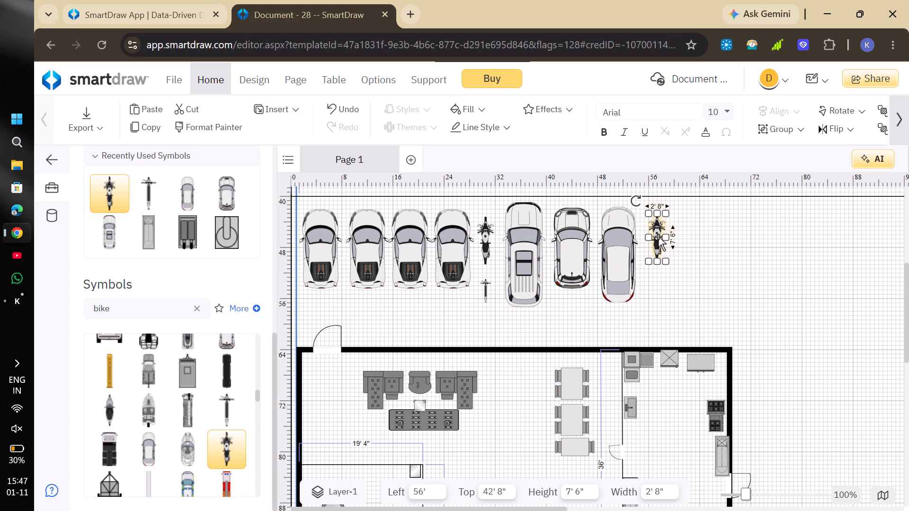
Place the electric car with the lightning-bolt roof right of the second motorcycle, at left about 60' 8", top 41' 11".
scroll(210, 455, "down", 1)
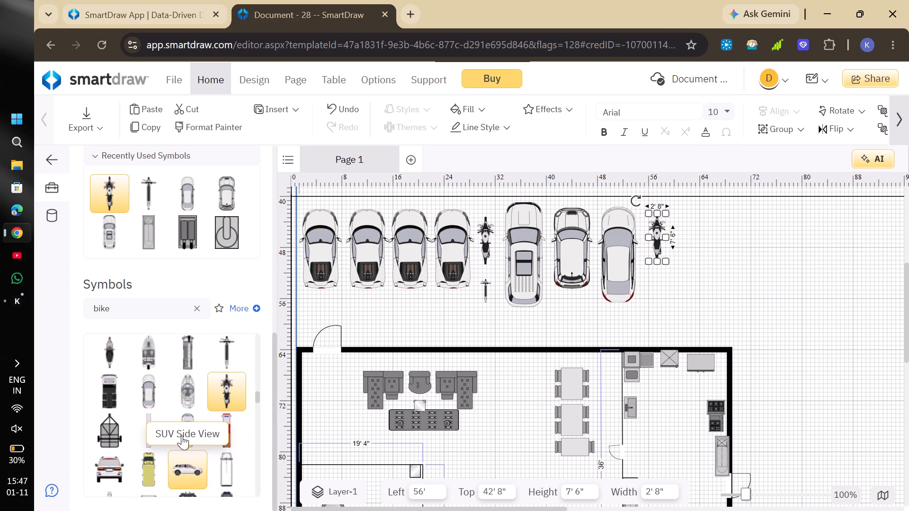
scroll(179, 460, "down", 2)
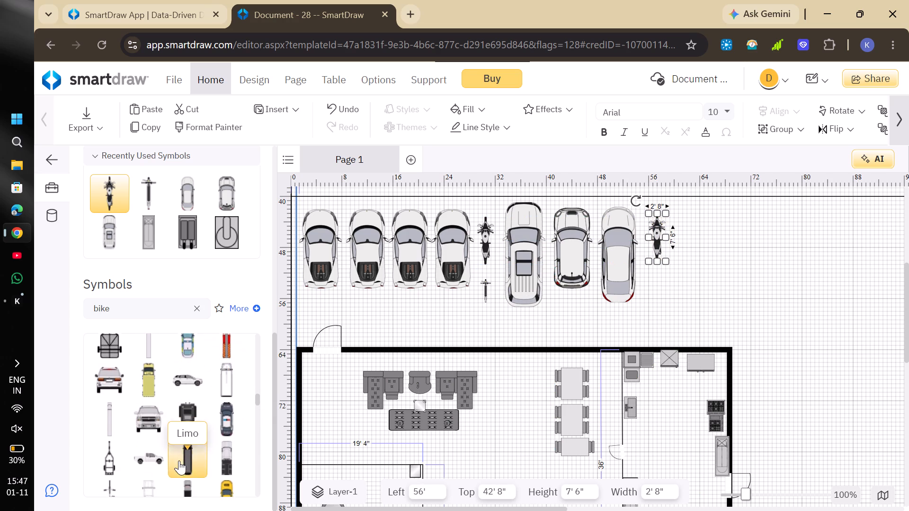
scroll(179, 460, "down", 1)
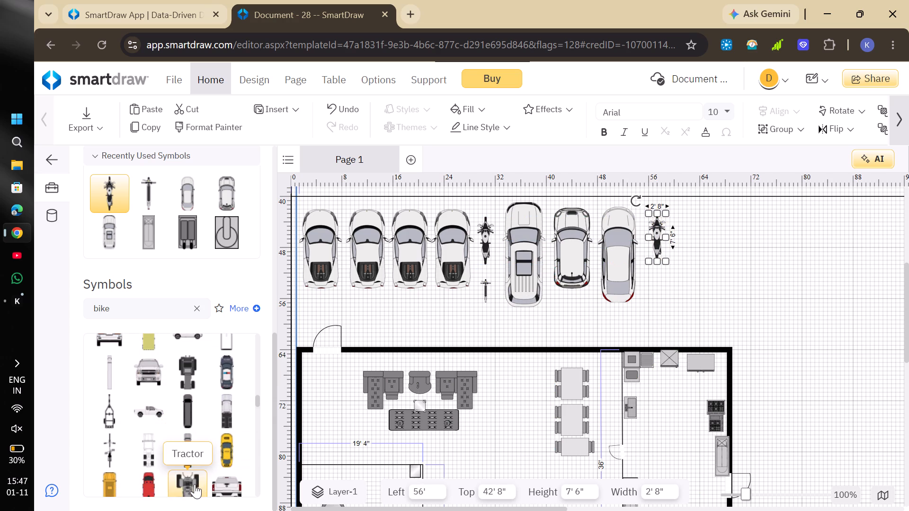
scroll(195, 484, "down", 4)
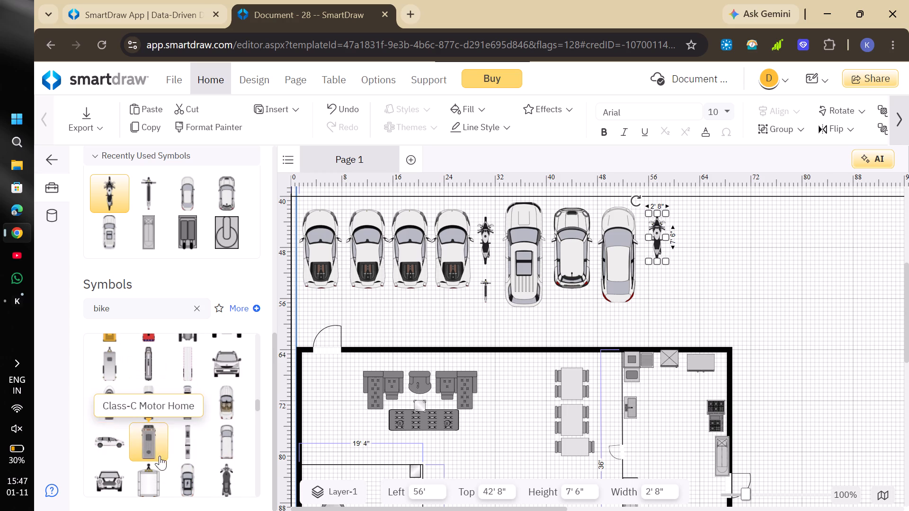
scroll(184, 481, "down", 2)
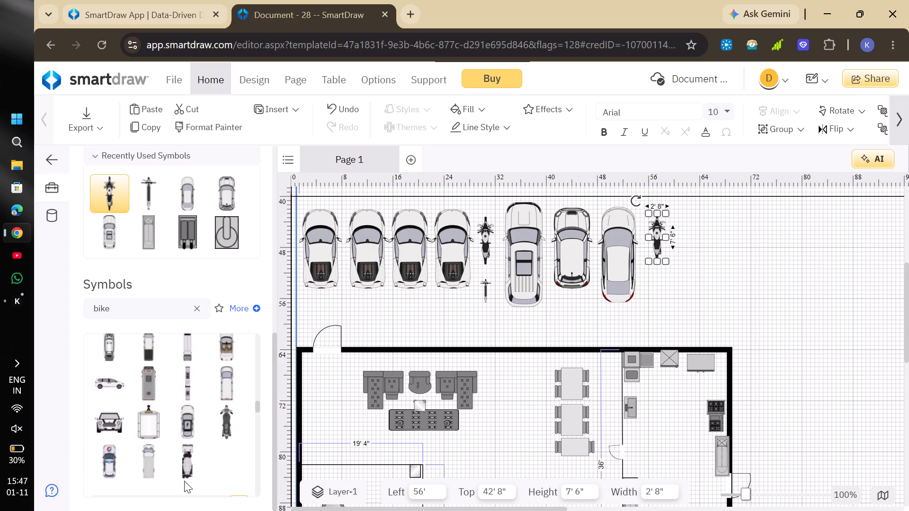
left_click_drag(192, 422, 690, 261)
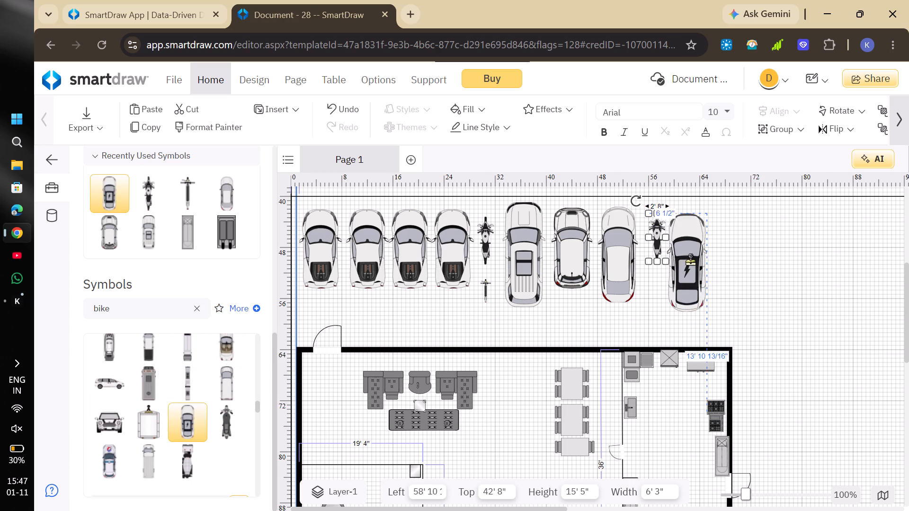
left_click_drag(690, 261, 699, 258)
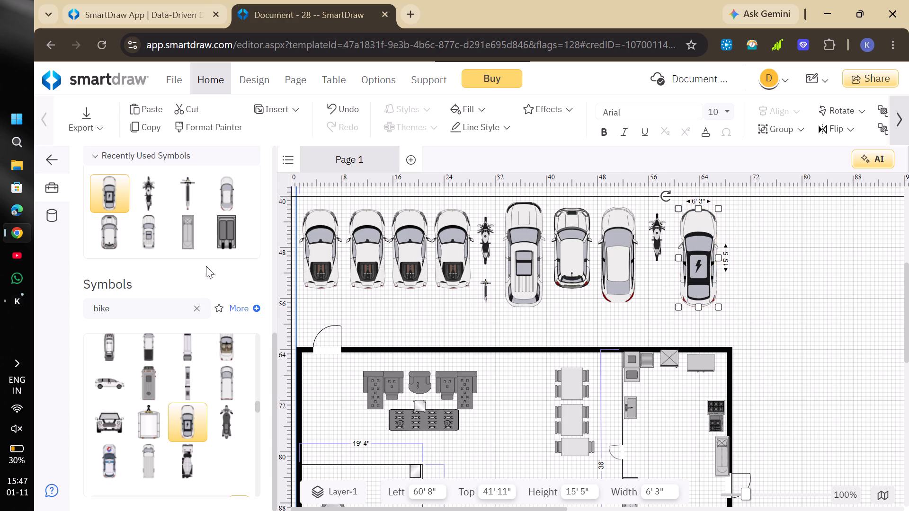
Clear the symbol search and collapse the Toilets, Bathtubs & Showers, Tables, and Couches & Sofas symbol groups.
left_click(196, 307)
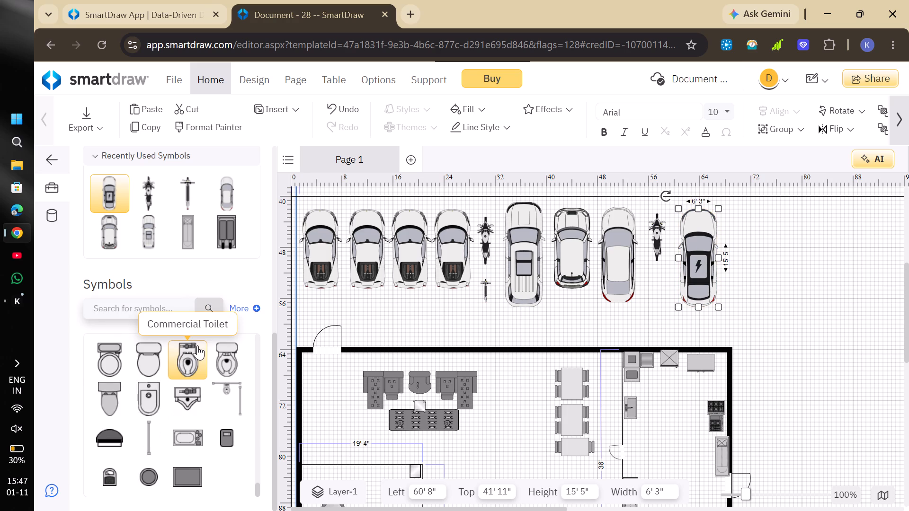
scroll(197, 345, "down", 1)
scroll(161, 353, "up", 2)
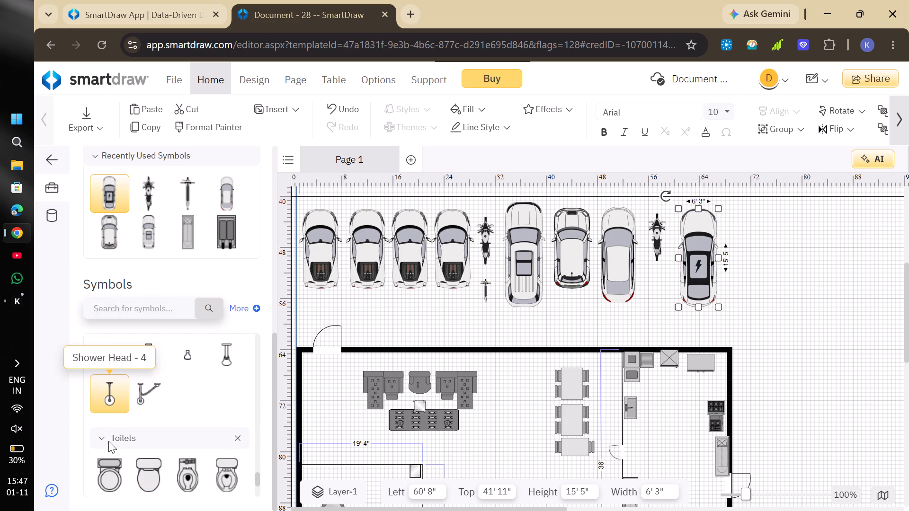
left_click(100, 437)
scroll(100, 437, "up", 2)
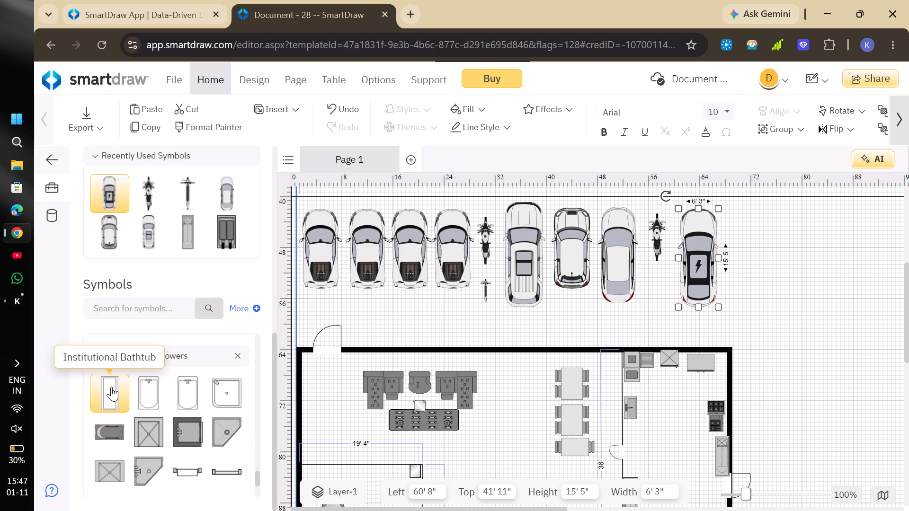
left_click(102, 355)
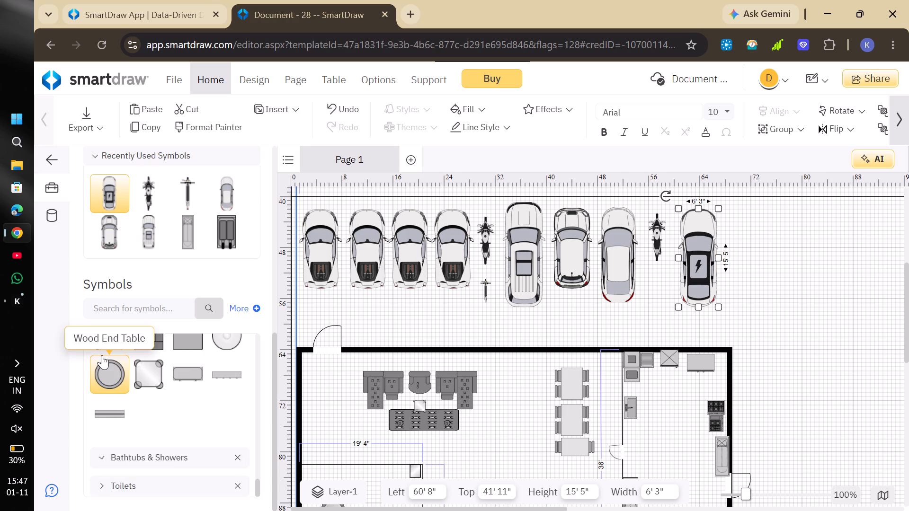
scroll(102, 355, "up", 3)
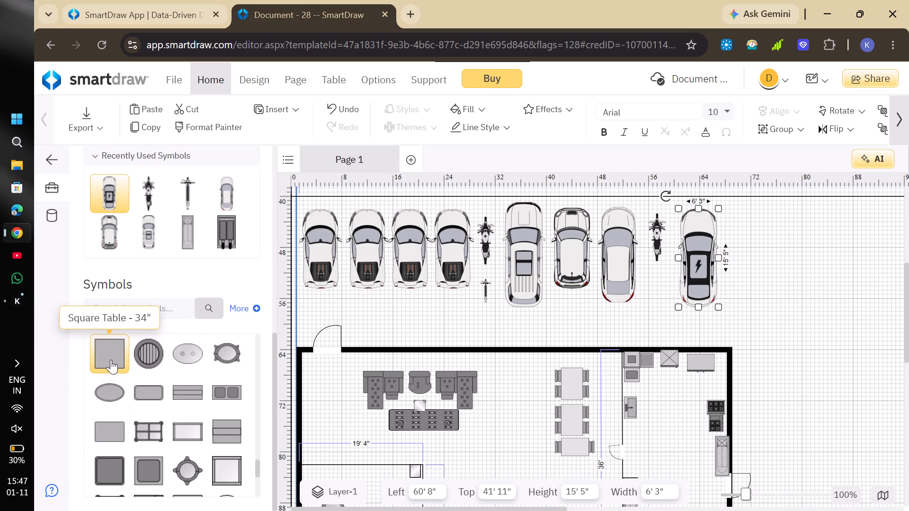
scroll(111, 360, "up", 4)
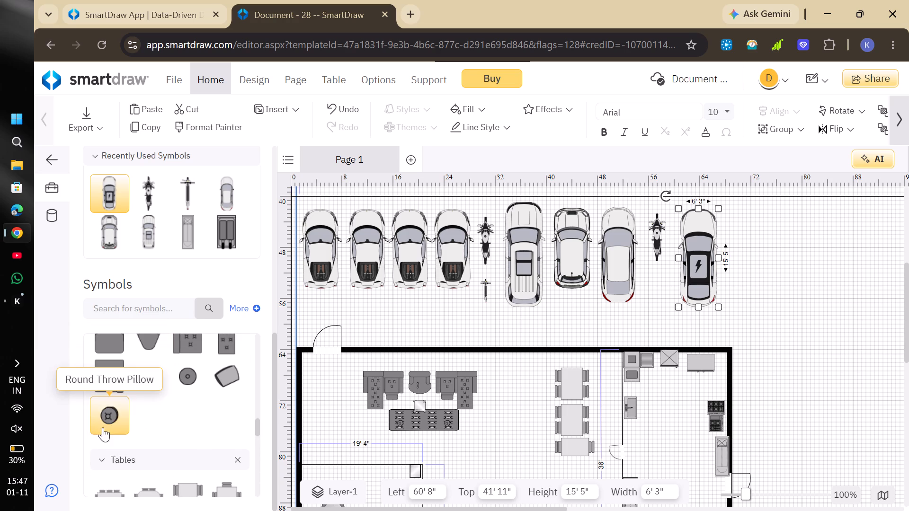
left_click(103, 462)
scroll(103, 462, "up", 1)
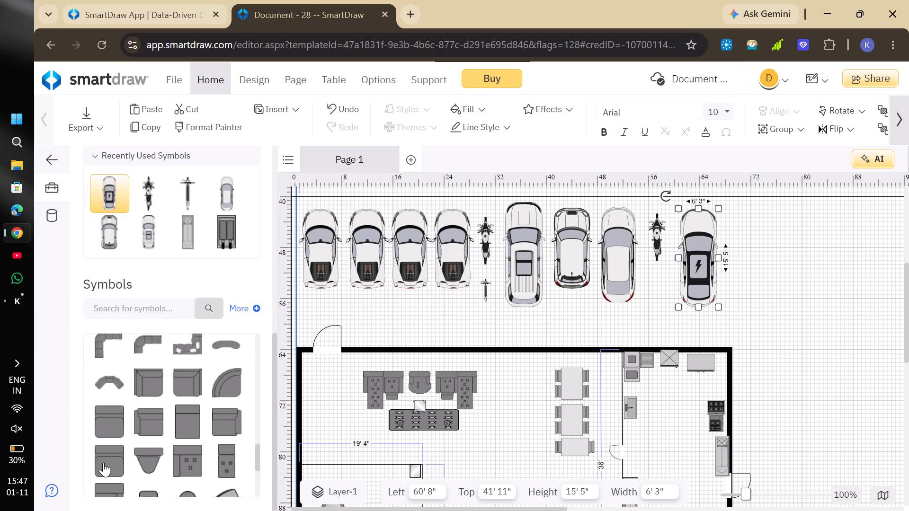
scroll(103, 462, "up", 3)
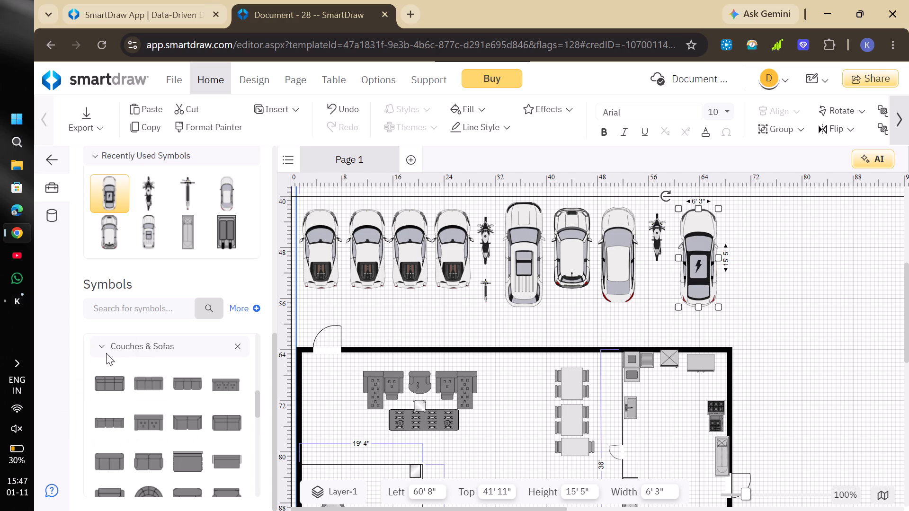
left_click(103, 347)
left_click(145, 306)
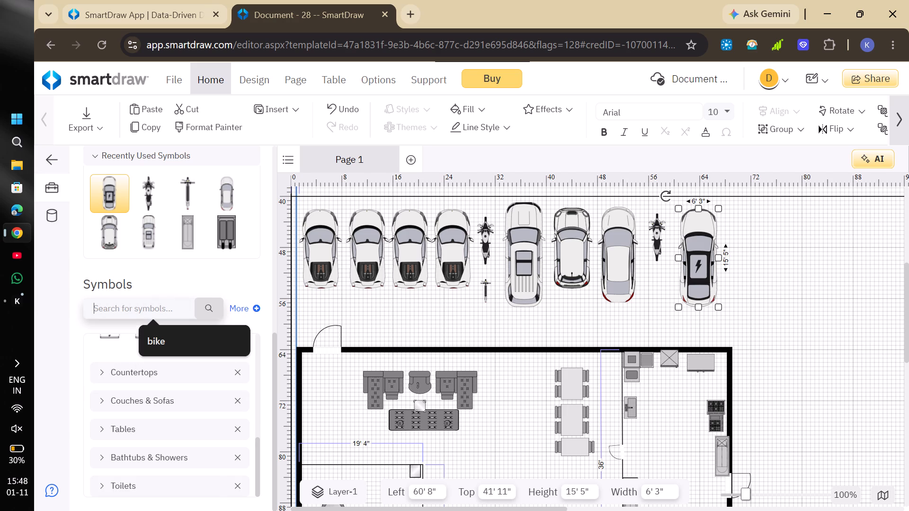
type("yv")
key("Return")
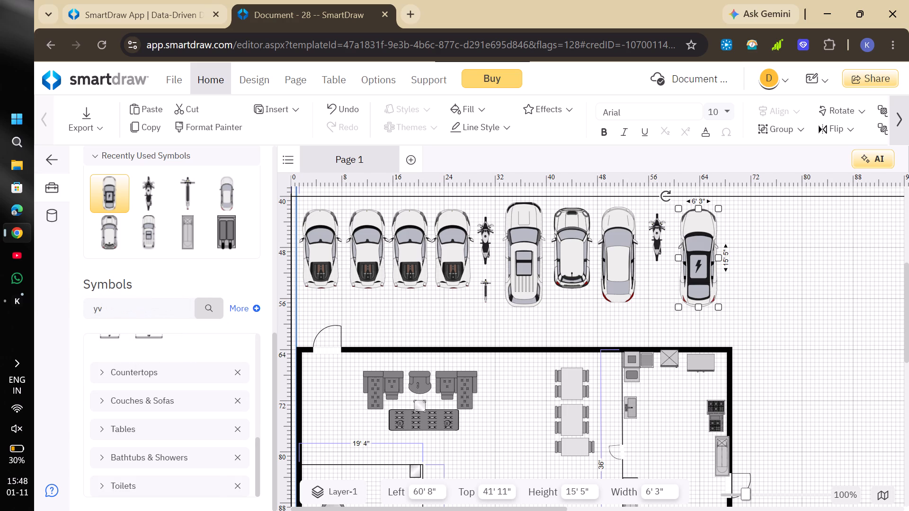
Delete the selected electric car with the lightning-bolt roof from the end of the parked row.
key("BackSpace")
key("BackSpace")
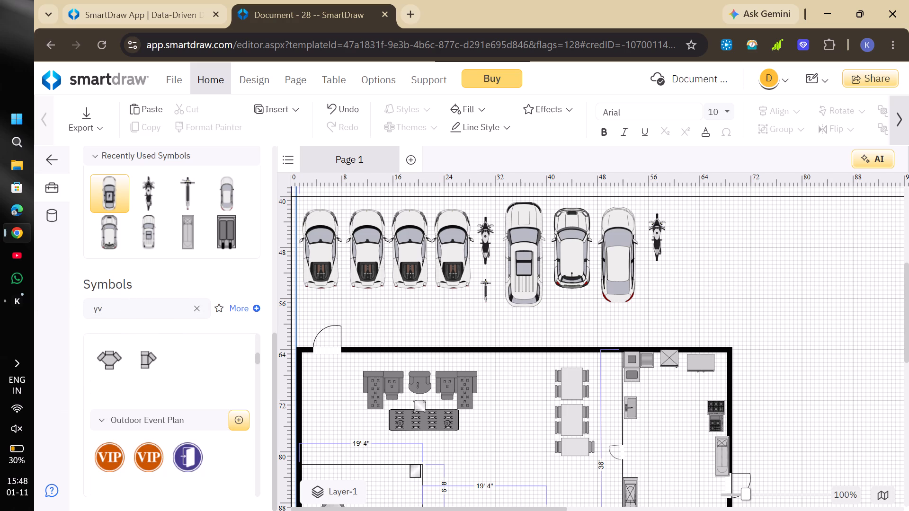
Search the symbols for tv and place the black television just below the lounge's patterned table, at left about 18' 9", top about 76' 8".
left_click(127, 307)
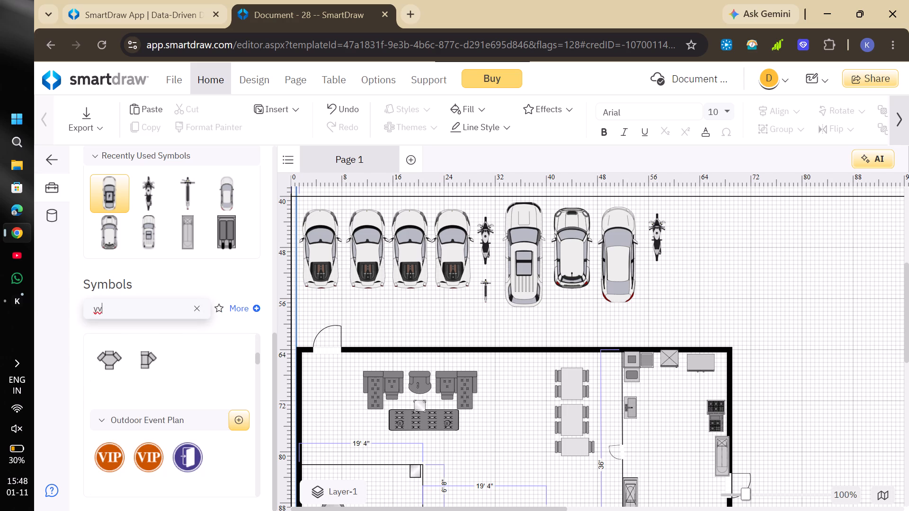
key("BackSpace")
key("BackSpace")
type("tv")
key("Return")
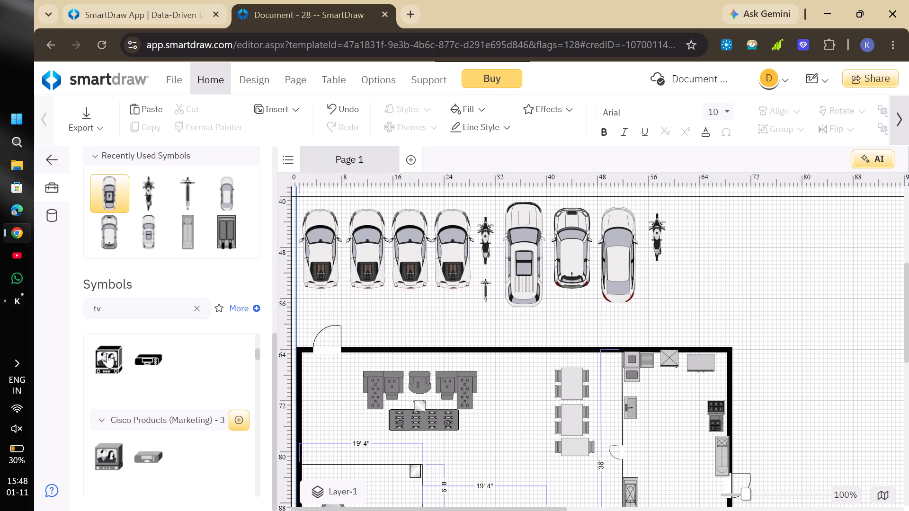
left_click_drag(106, 352, 425, 432)
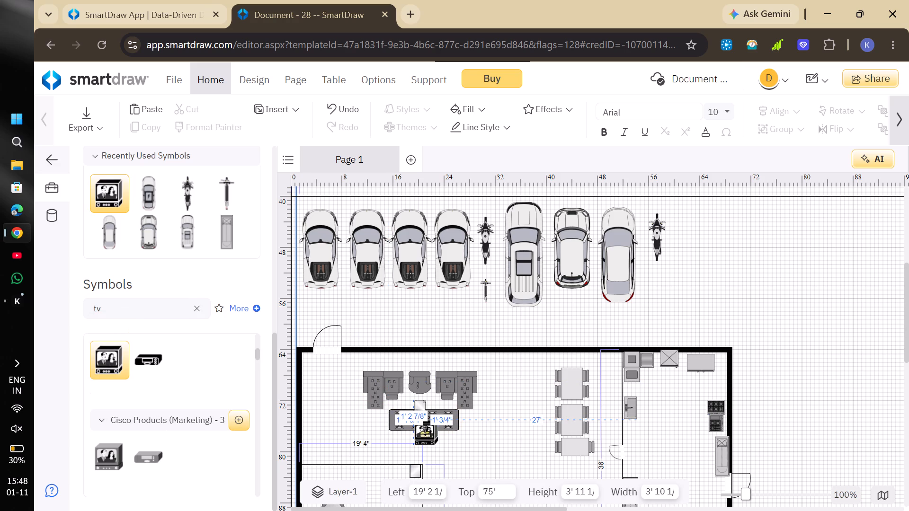
left_click_drag(425, 432, 424, 432)
left_click_drag(397, 409, 464, 470)
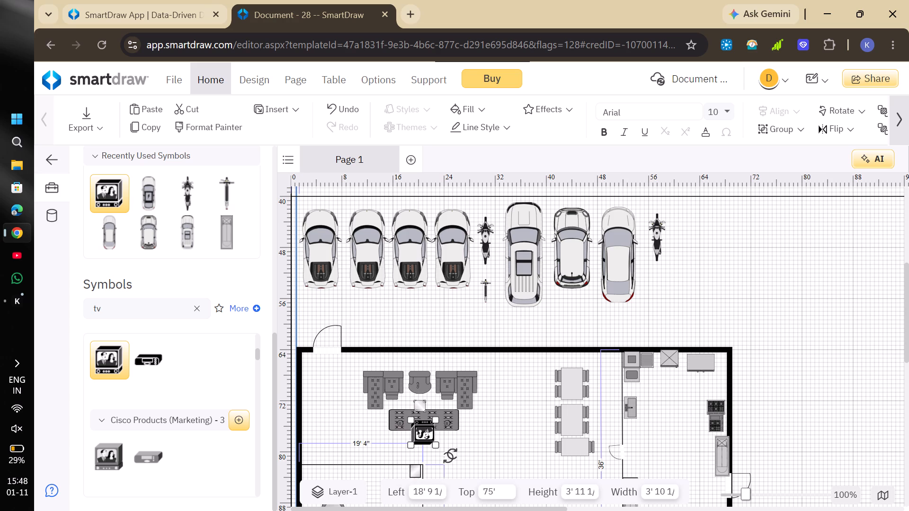
left_click_drag(415, 435, 416, 444)
Search the symbols for people and look through the results for top-view figures in the People group.
scroll(539, 418, "right", 1)
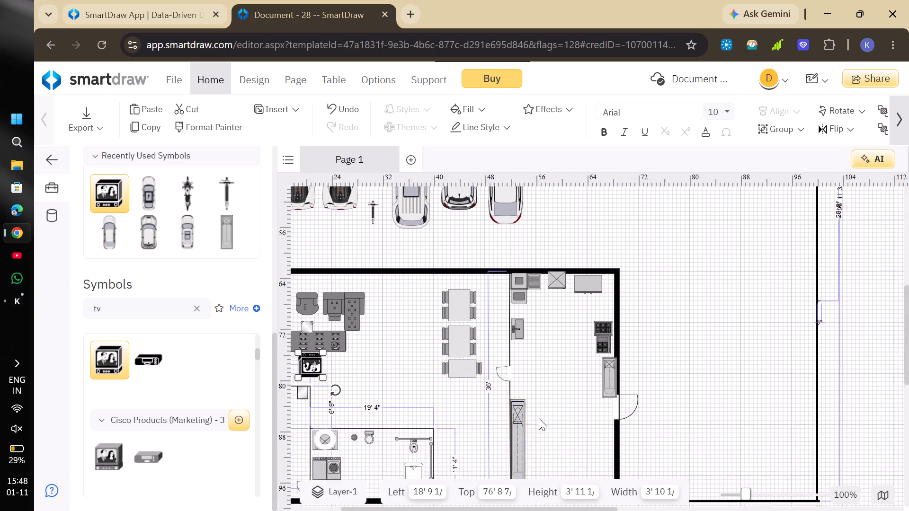
scroll(539, 418, "right", 1)
scroll(539, 418, "up", 2)
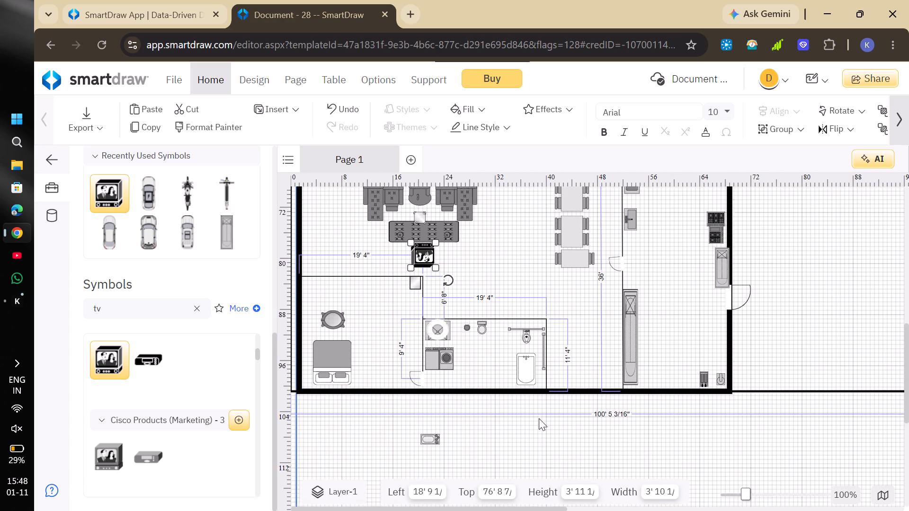
scroll(539, 418, "up", 1)
scroll(539, 418, "right", 1)
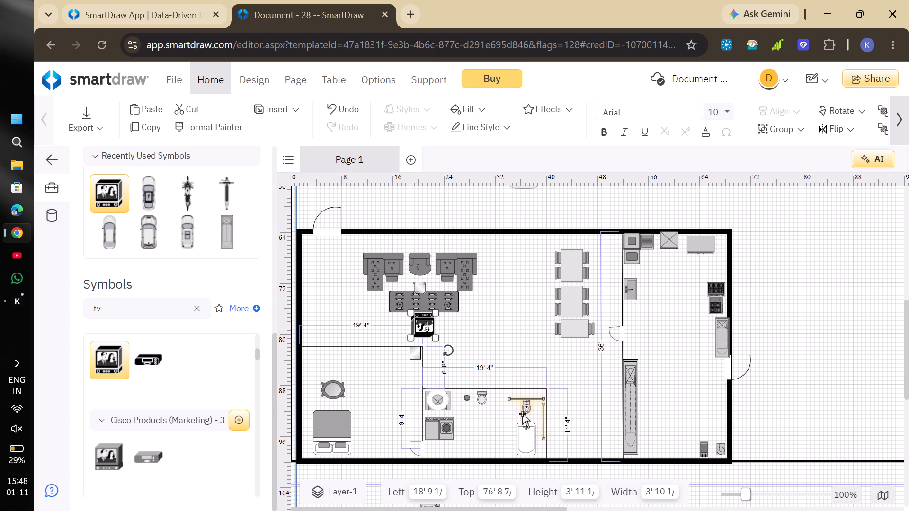
left_click(200, 308)
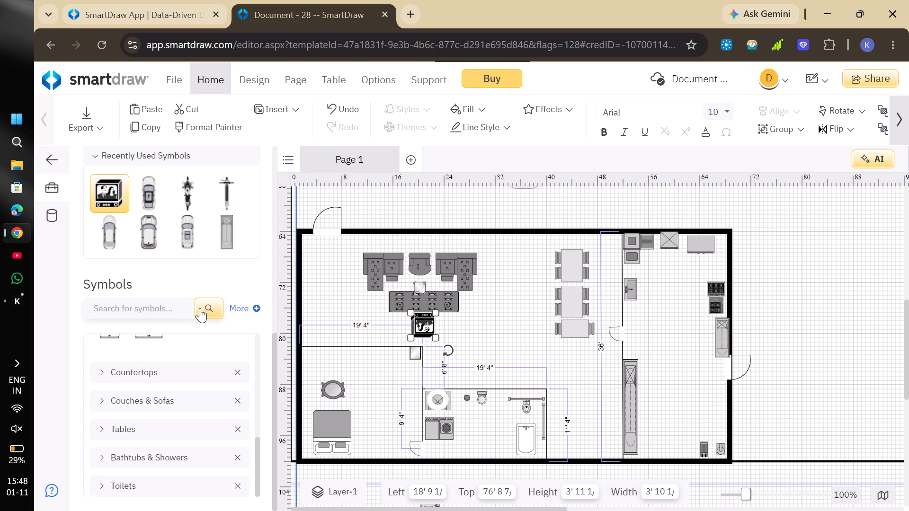
type("pr")
key("BackSpace")
type("eople")
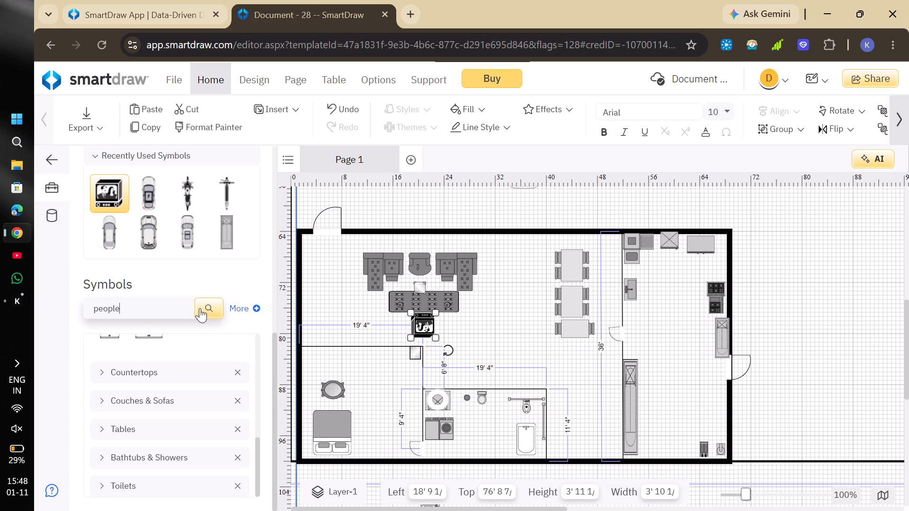
key("Return")
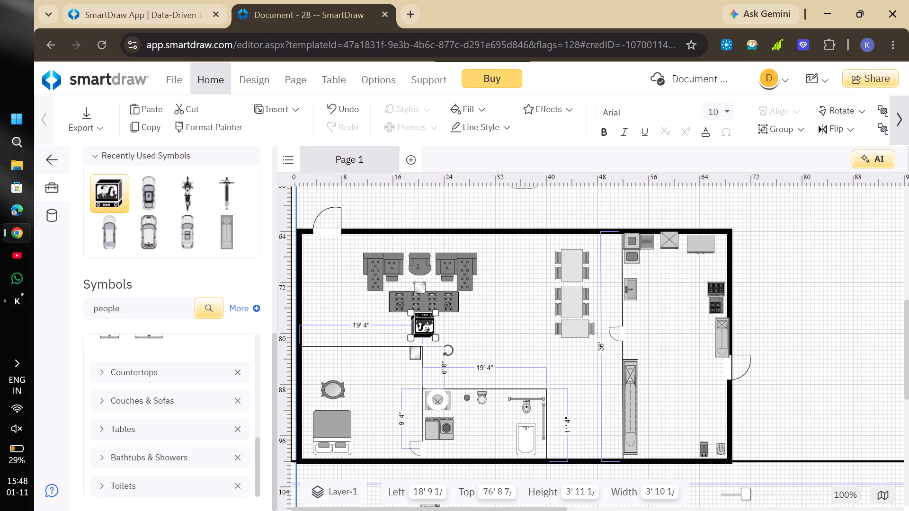
scroll(146, 412, "down", 1)
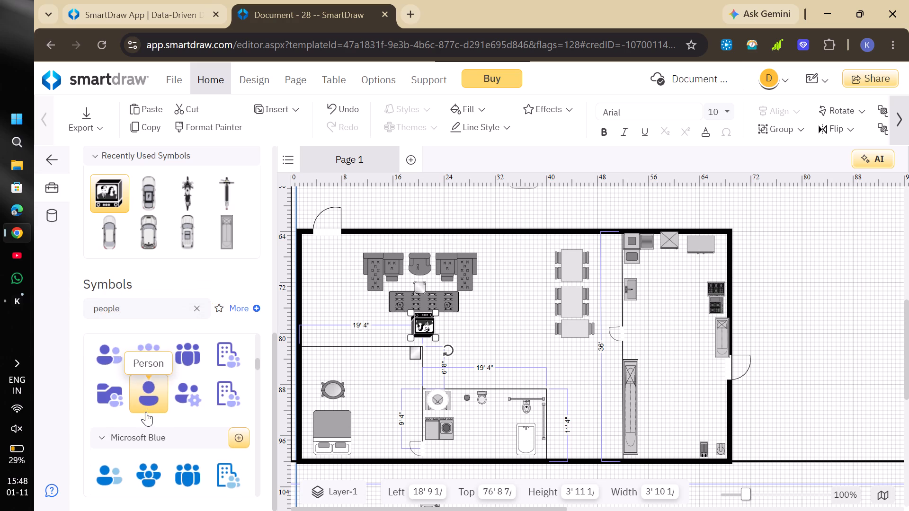
scroll(146, 412, "down", 4)
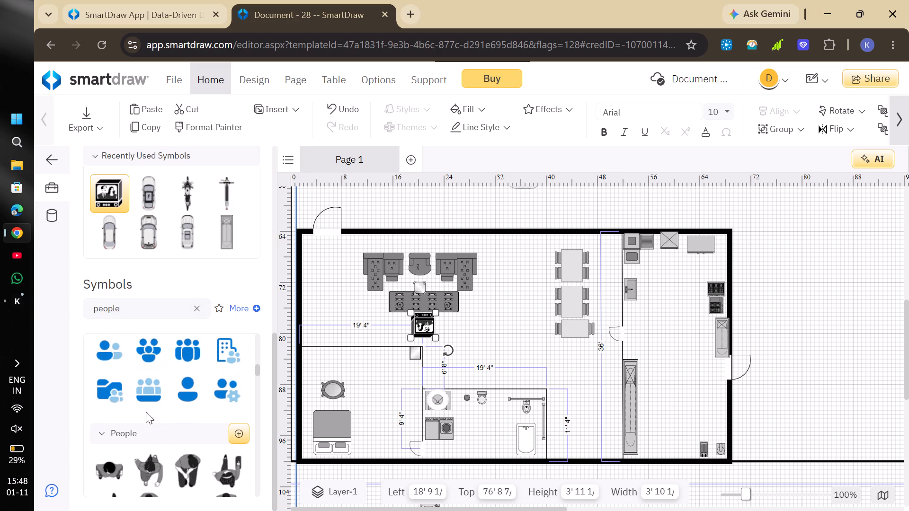
scroll(109, 394, "down", 3)
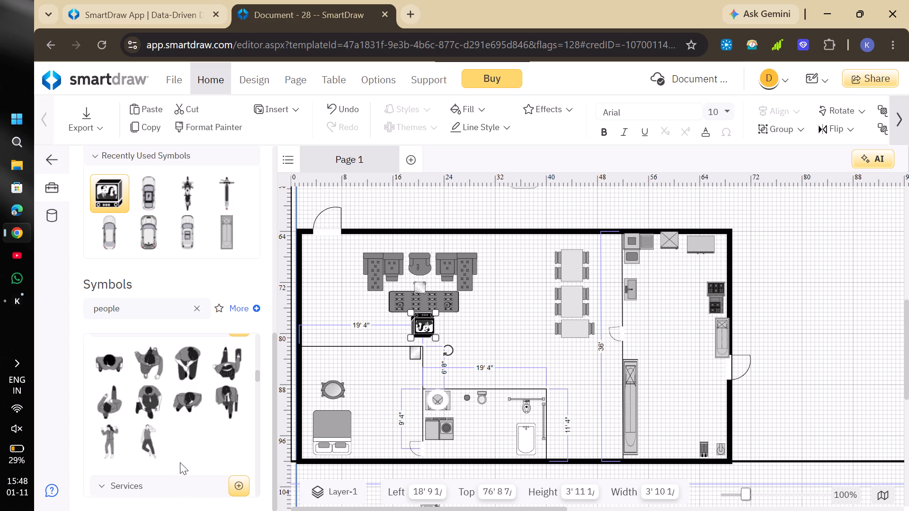
scroll(195, 430, "down", 4)
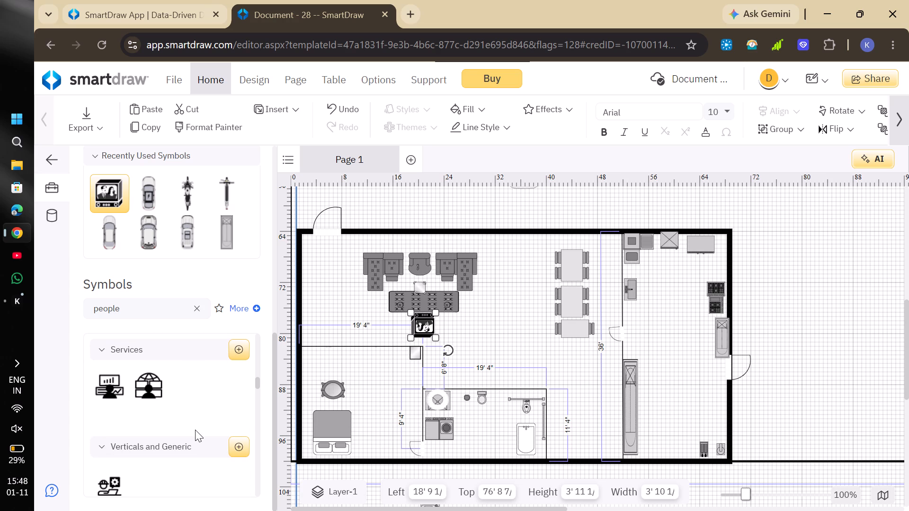
scroll(195, 430, "up", 2)
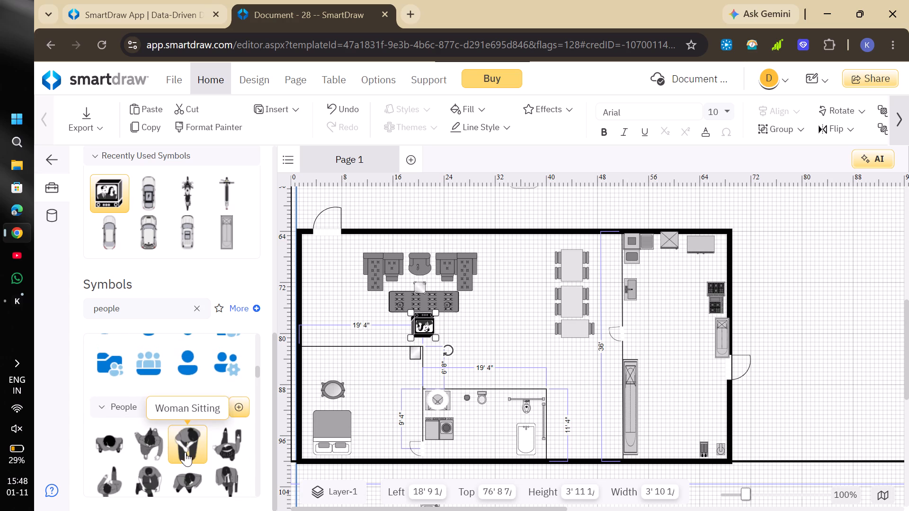
Place two Woman Sitting figures side by side on the lounge sofa group to the right of the armchair.
left_click_drag(185, 452, 512, 248)
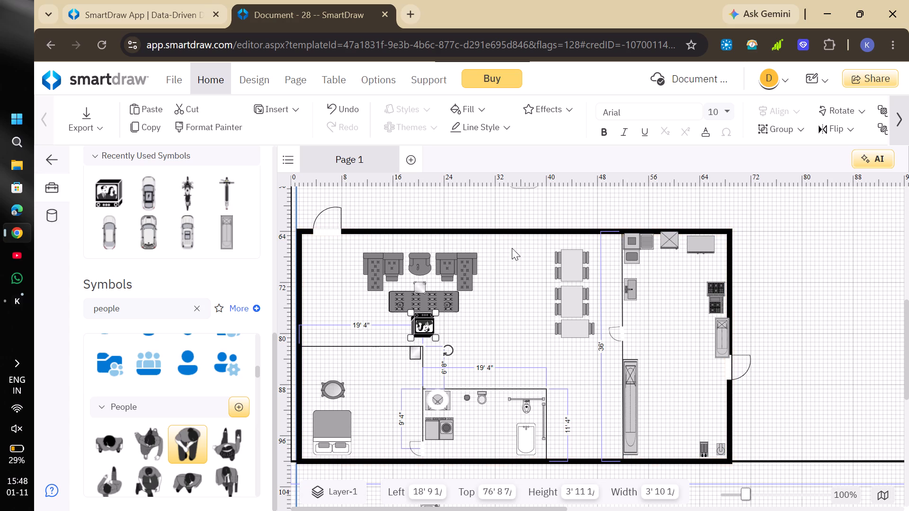
left_click_drag(512, 248, 445, 267)
left_click(481, 322)
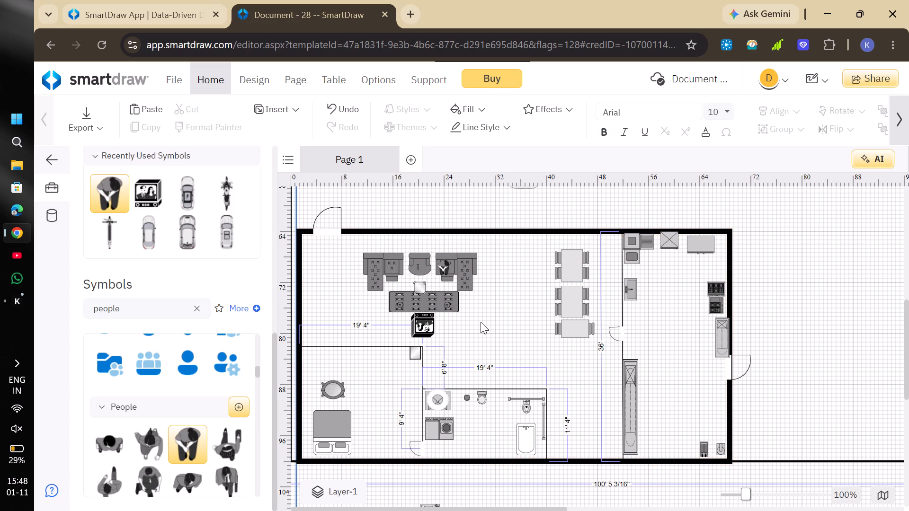
left_click_drag(198, 441, 466, 267)
left_click(494, 324)
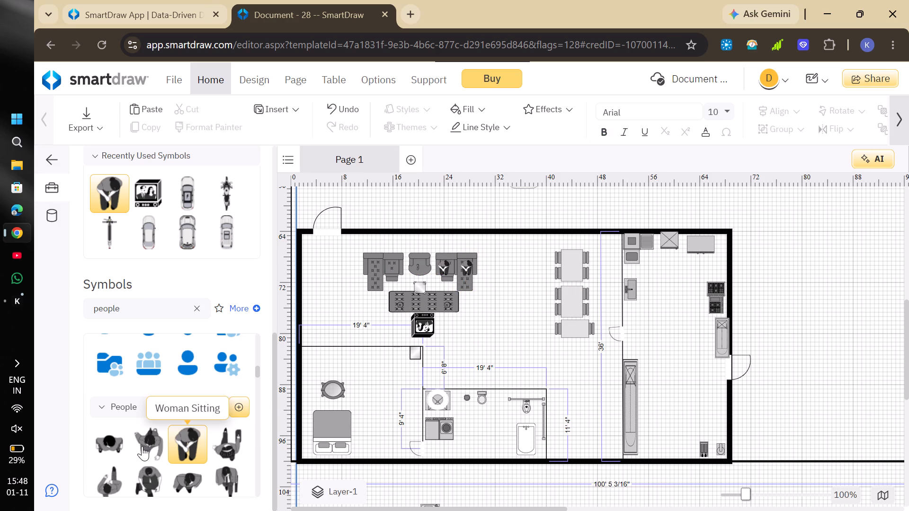
Place a Woman Standing figure in the kitchen, directly above the stove by the right outer wall.
left_click_drag(115, 441, 369, 321)
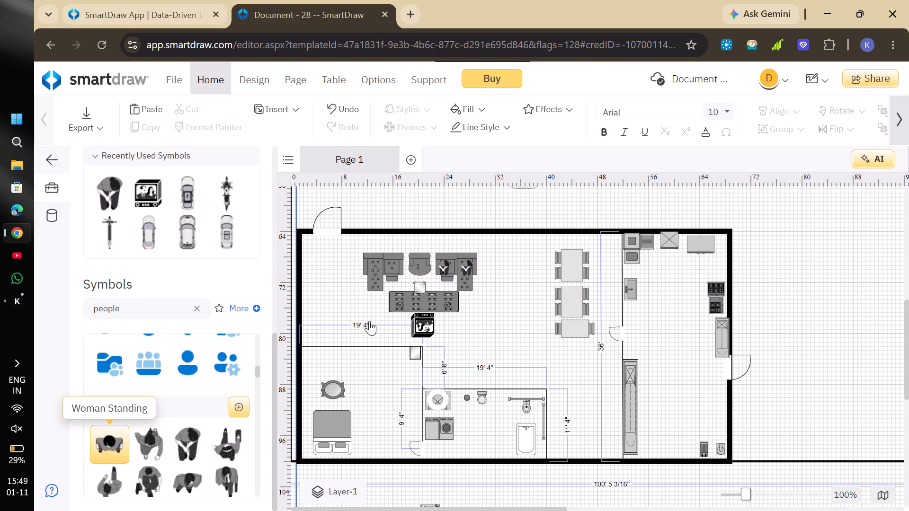
left_click_drag(369, 321, 591, 314)
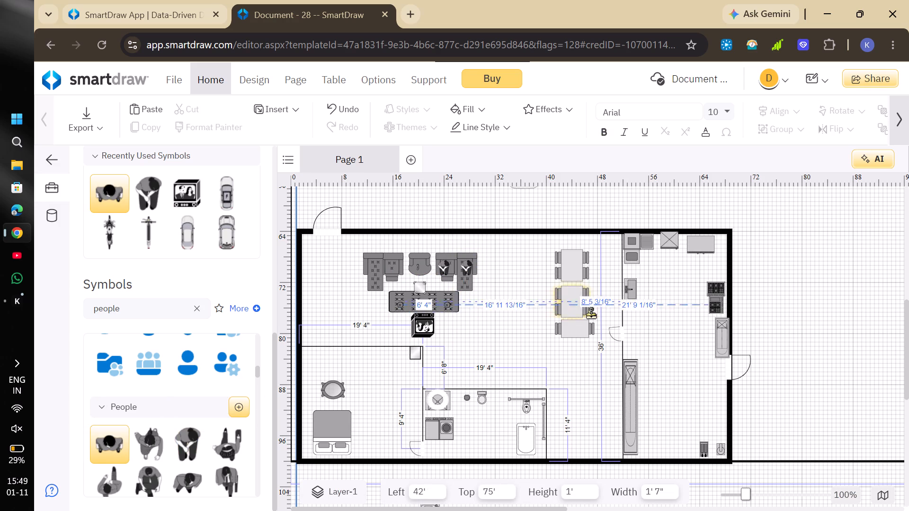
left_click_drag(591, 314, 706, 273)
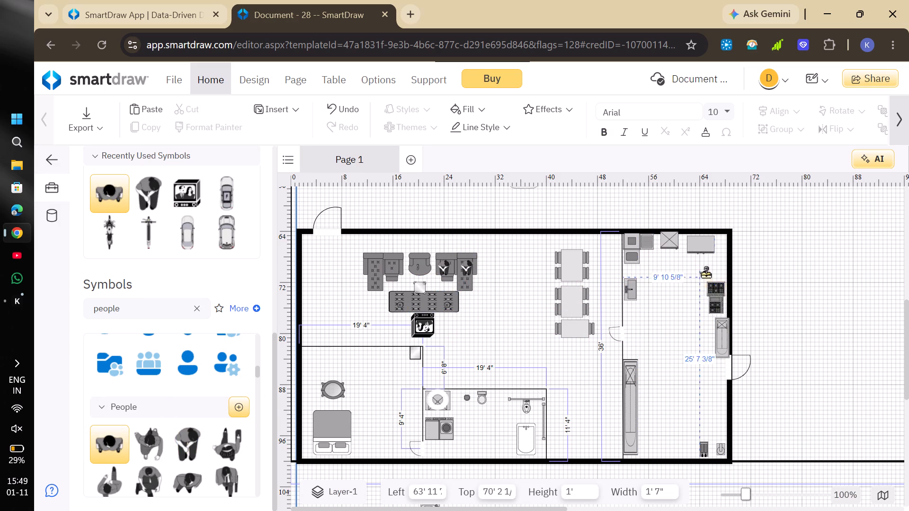
left_click_drag(706, 273, 717, 275)
left_click(641, 317)
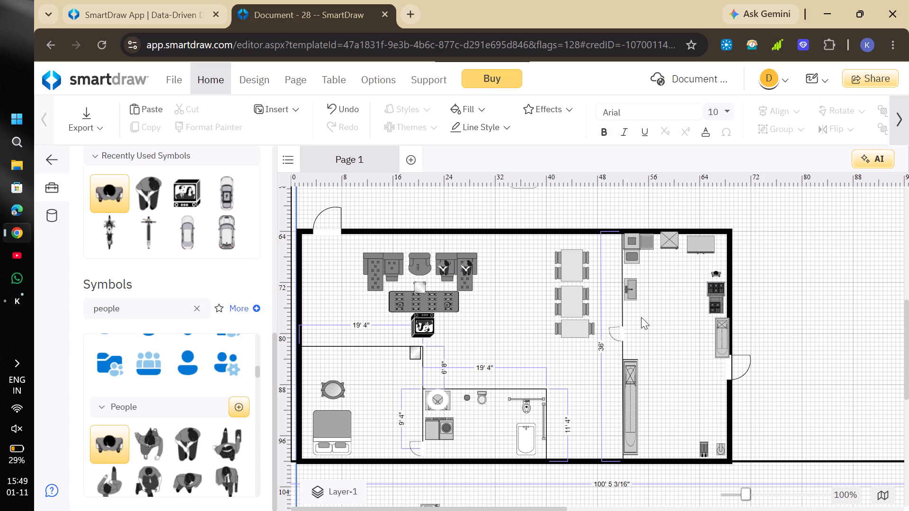
Place a Man Walking - 2 figure in the bathroom, between the washing appliances and the bathtub, just below the toilet.
scroll(146, 443, "down", 1)
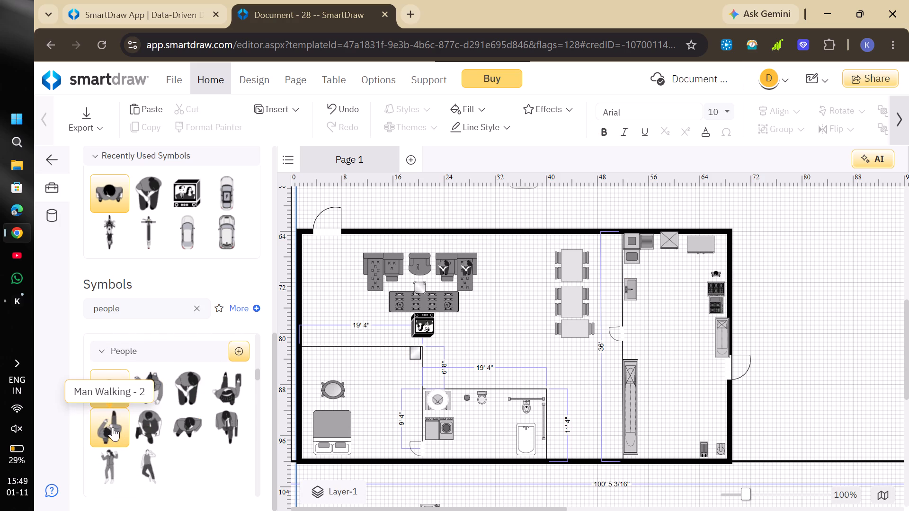
left_click_drag(113, 427, 494, 437)
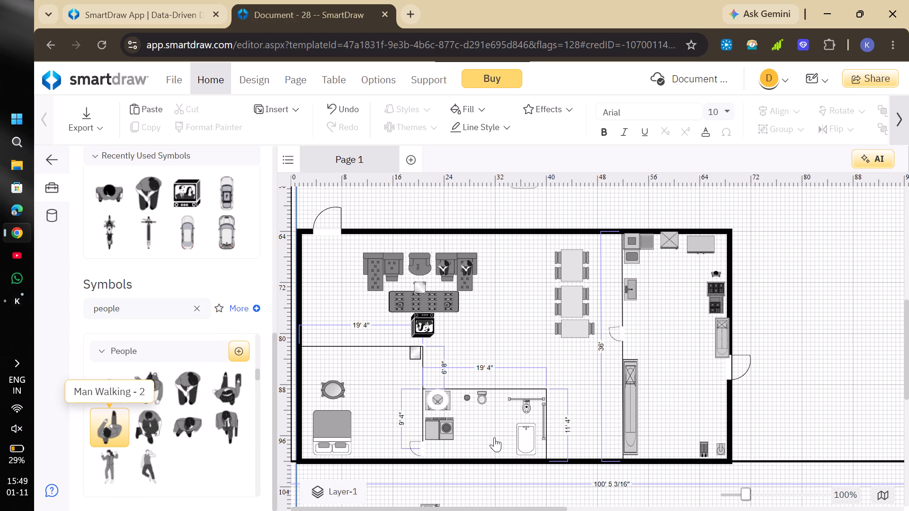
left_click_drag(494, 437, 483, 420)
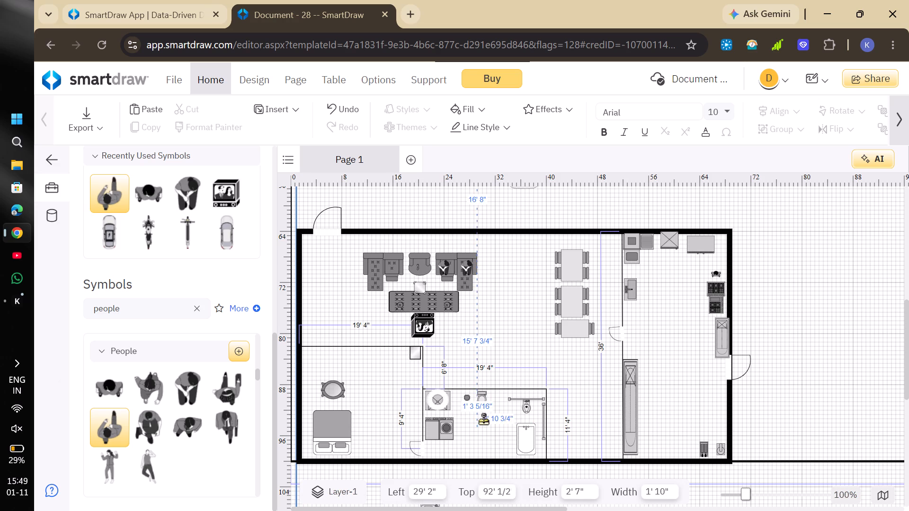
left_click_drag(483, 420, 478, 420)
left_click(478, 439)
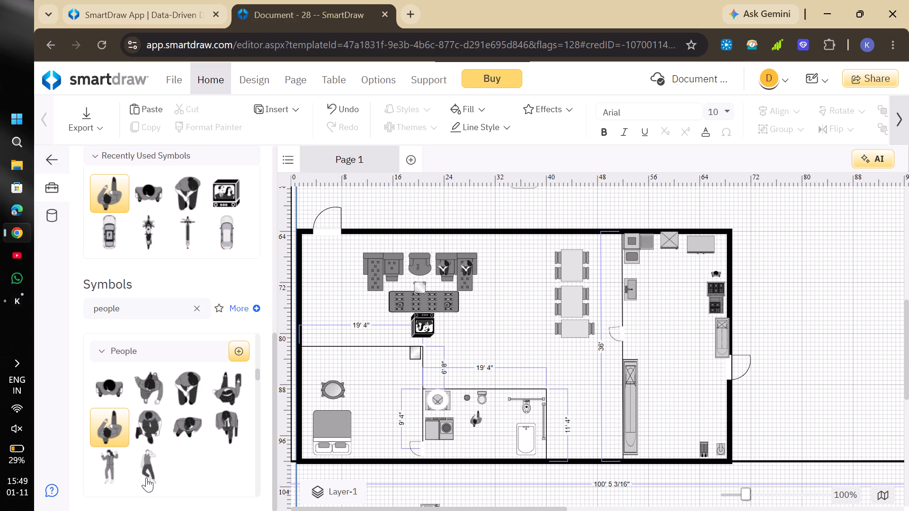
Place the last lying figure of the People group on the left half of the bed, rotated with its head towards the pillows.
left_click_drag(145, 468, 329, 429)
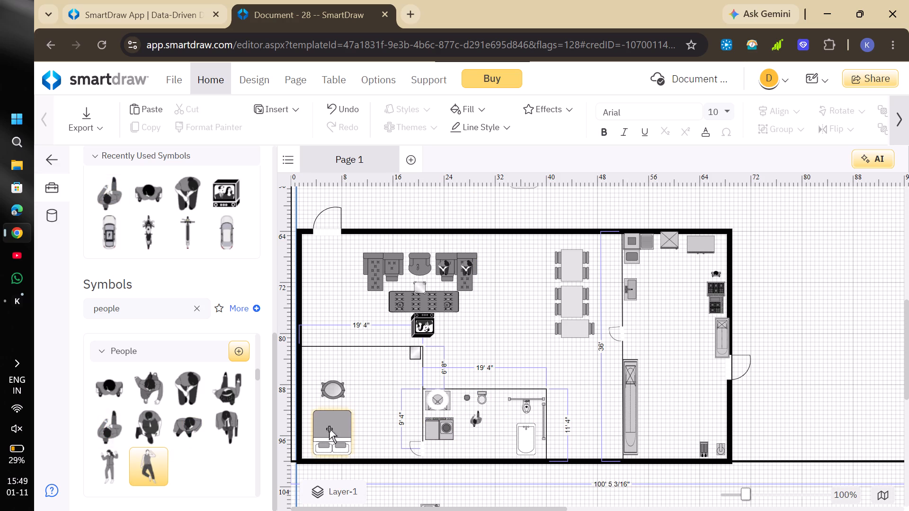
left_click_drag(329, 429, 342, 421)
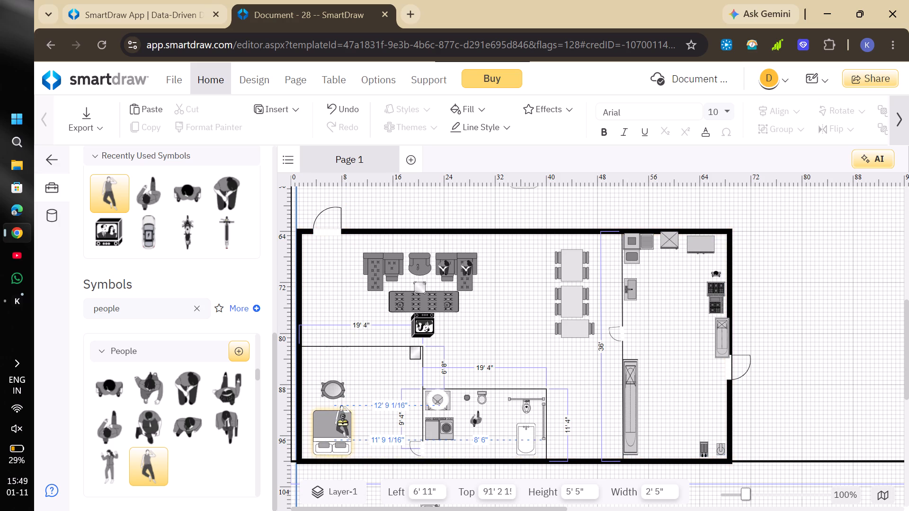
left_click_drag(342, 421, 335, 428)
left_click_drag(307, 401, 349, 458)
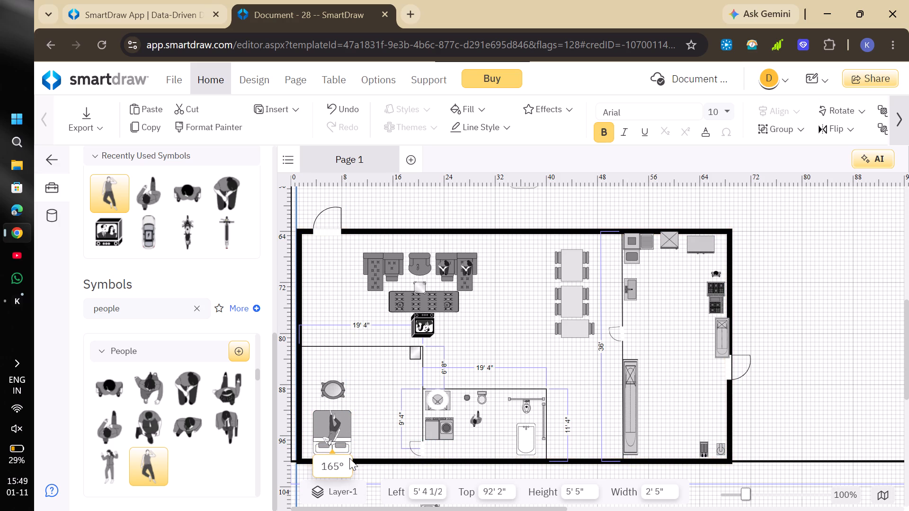
left_click_drag(349, 458, 354, 456)
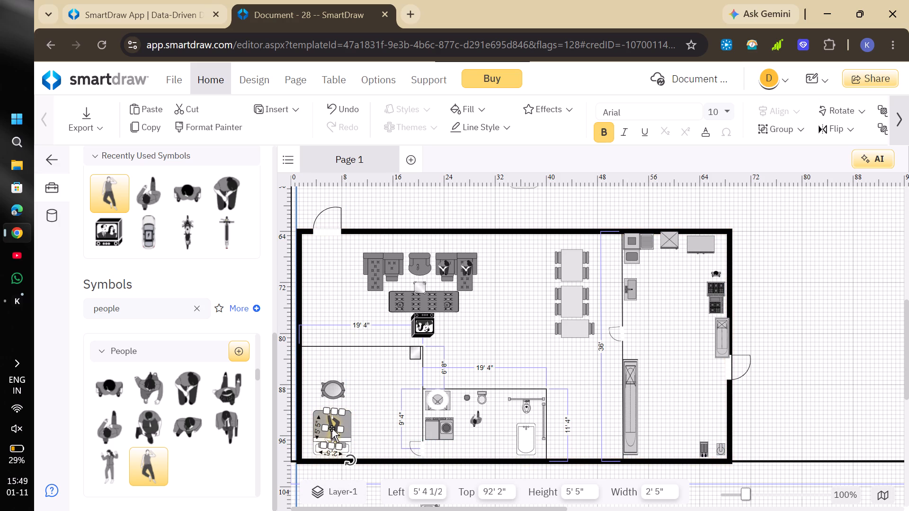
left_click_drag(331, 428, 322, 427)
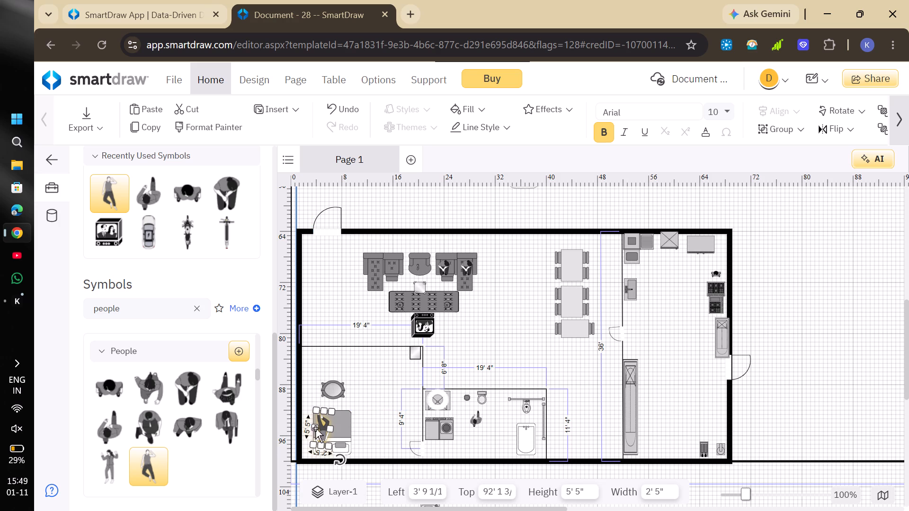
Place a Woman Laying figure on the right half of the bed, rotated with her head towards the pillows.
left_click_drag(111, 466, 399, 395)
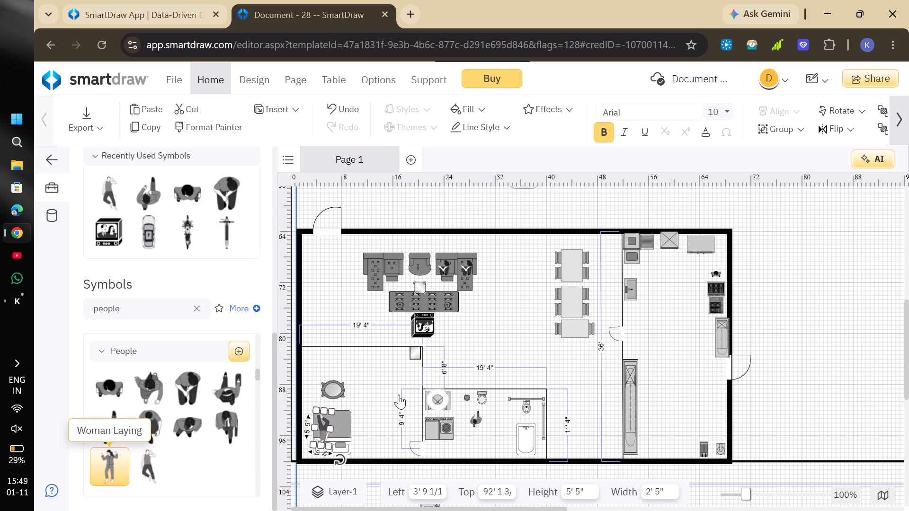
left_click_drag(399, 395, 376, 406)
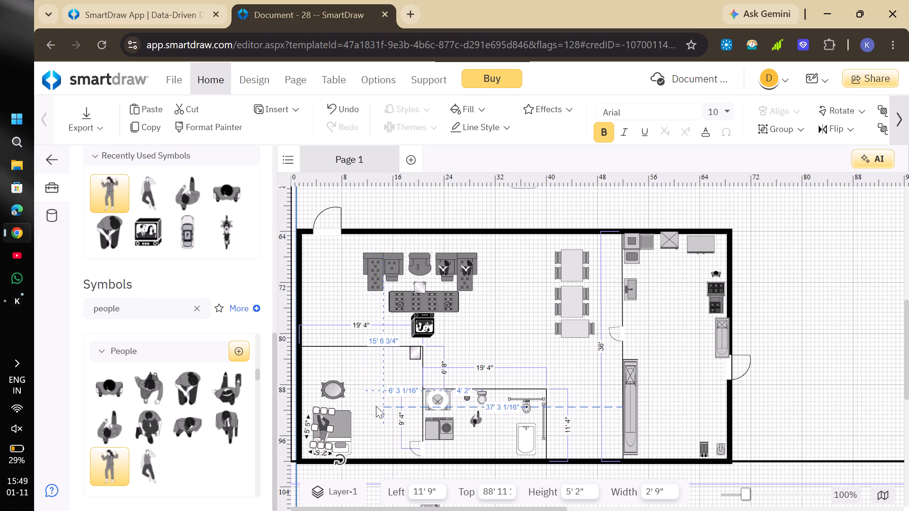
left_click_drag(353, 379, 379, 436)
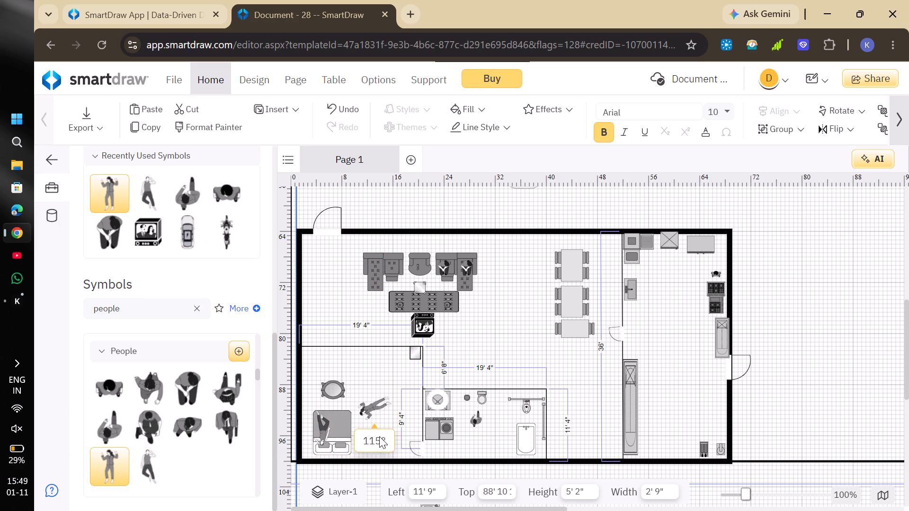
left_click_drag(379, 436, 395, 435)
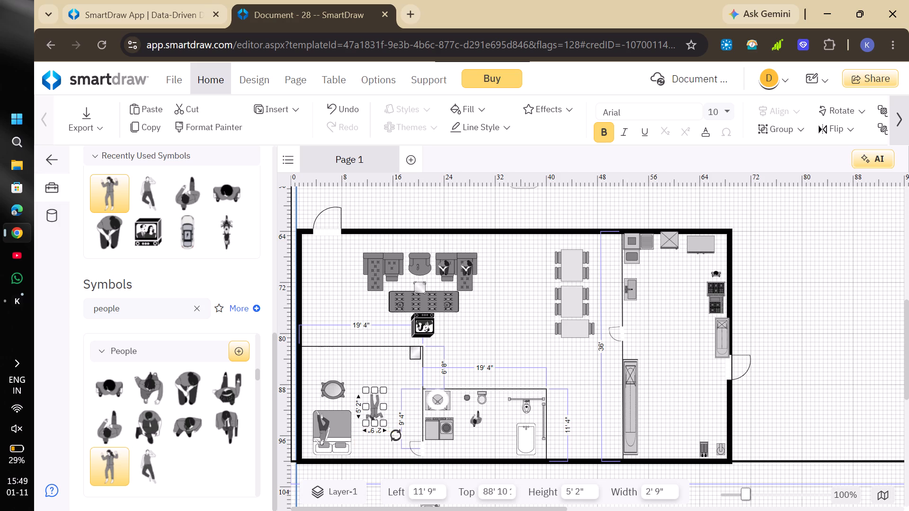
left_click_drag(380, 412, 346, 429)
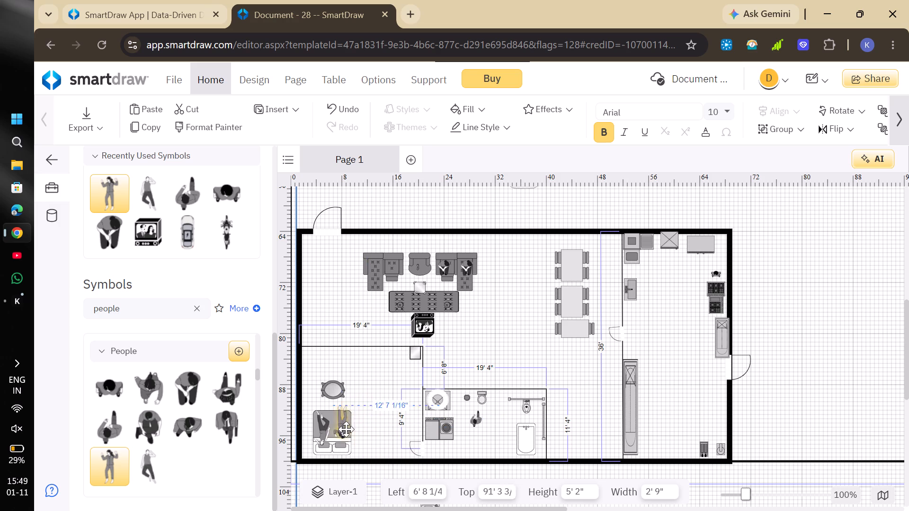
left_click_drag(346, 429, 346, 434)
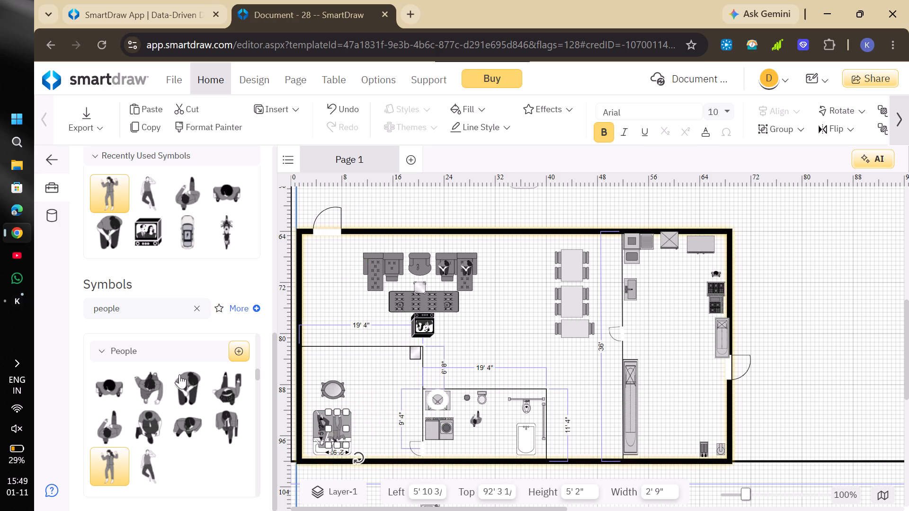
Add a rectangle outside the building just below the side door and stretch it to about 31' 4" wide and 11' 6" high.
scroll(660, 331, "left", 3)
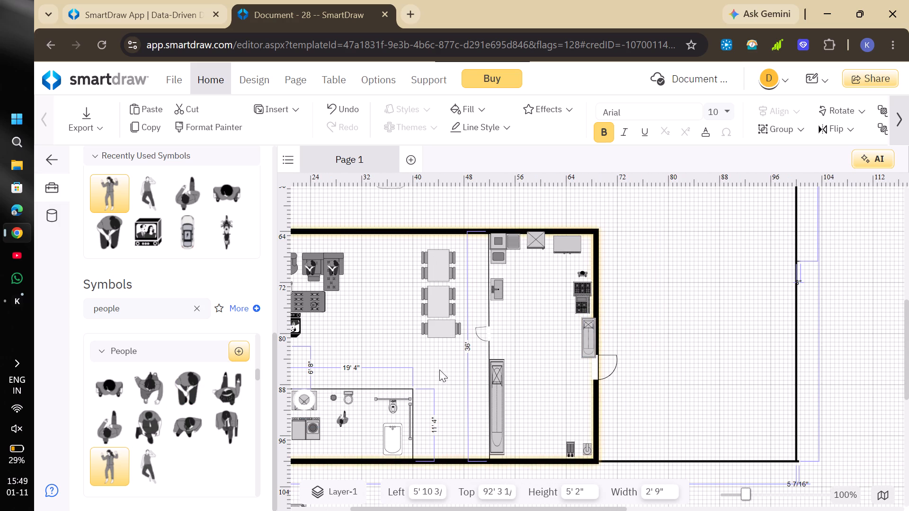
scroll(207, 274, "up", 4)
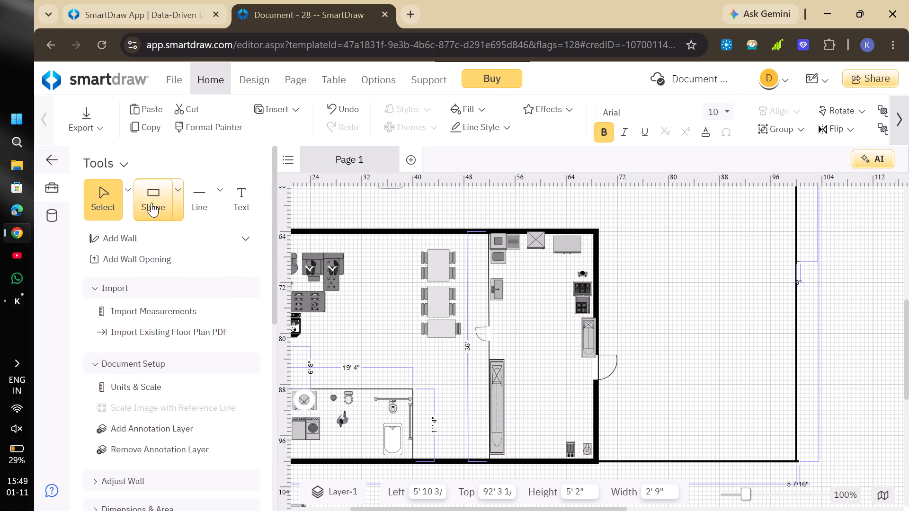
left_click_drag(151, 203, 651, 394)
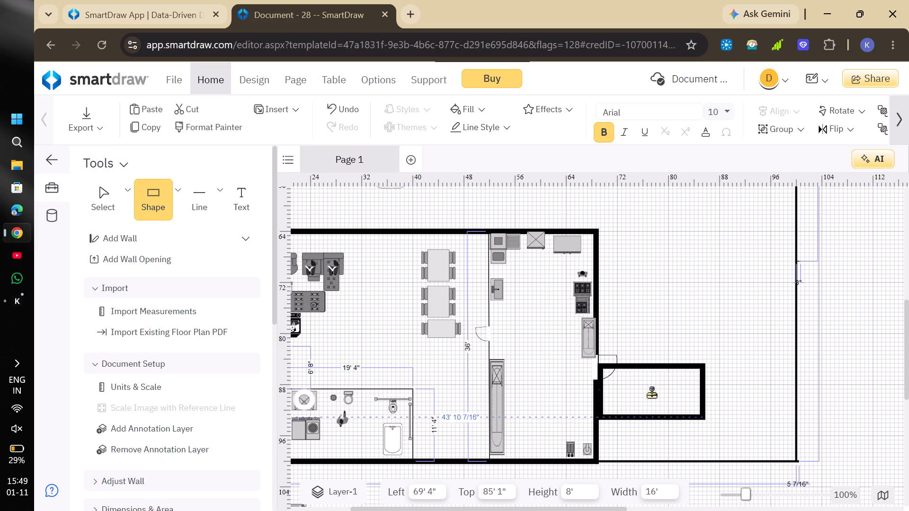
left_click_drag(651, 394, 652, 407)
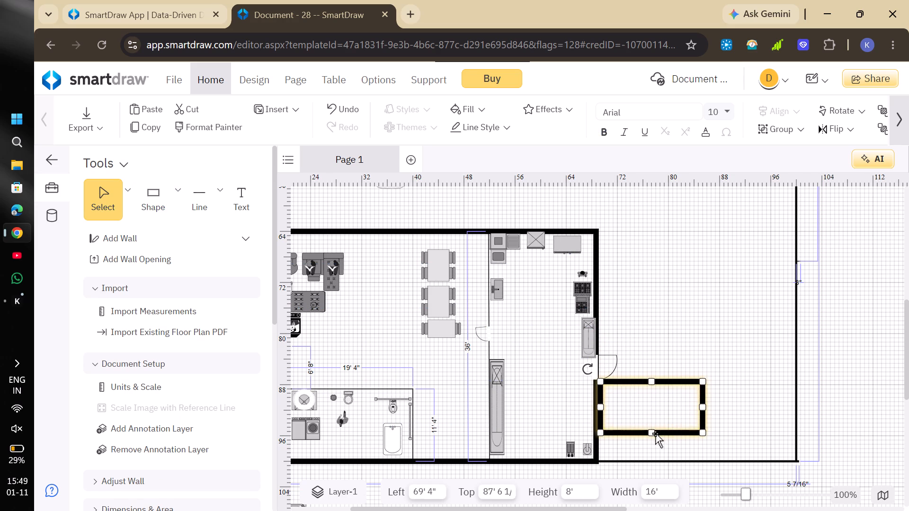
left_click_drag(652, 433, 654, 456)
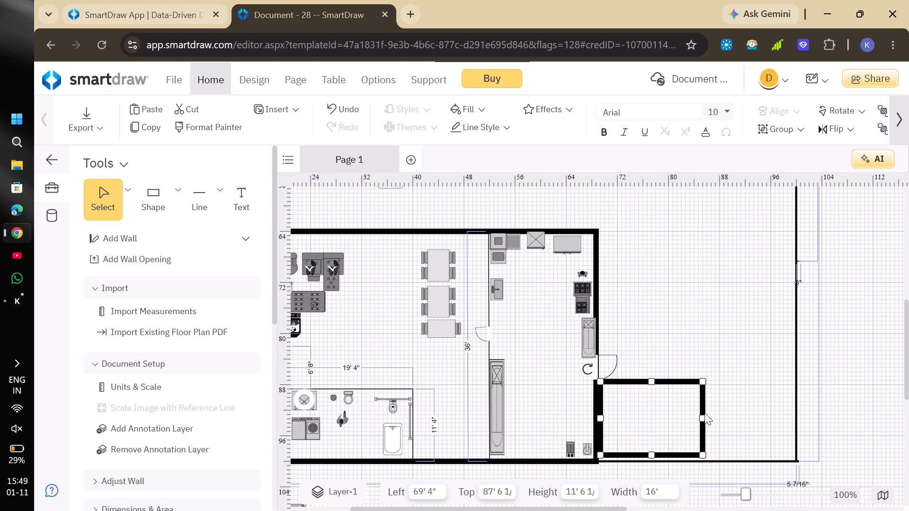
left_click_drag(704, 418, 735, 413)
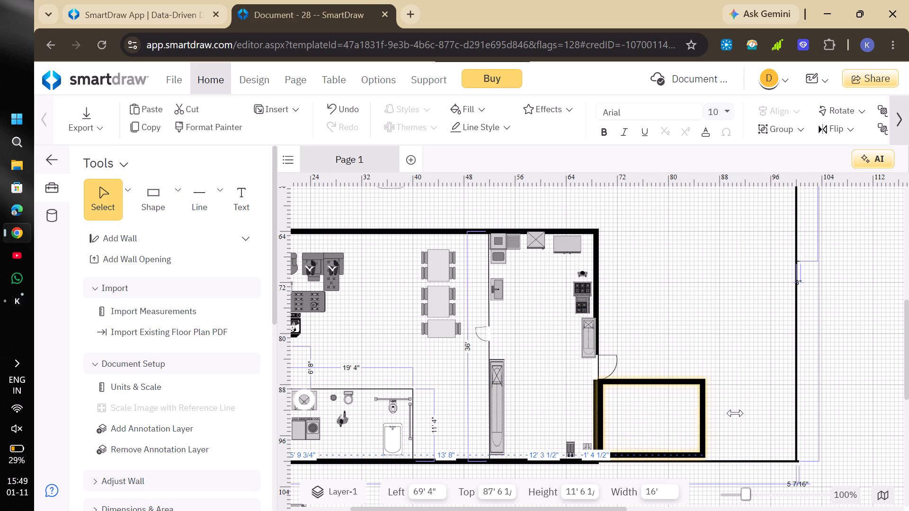
left_click_drag(735, 413, 802, 415)
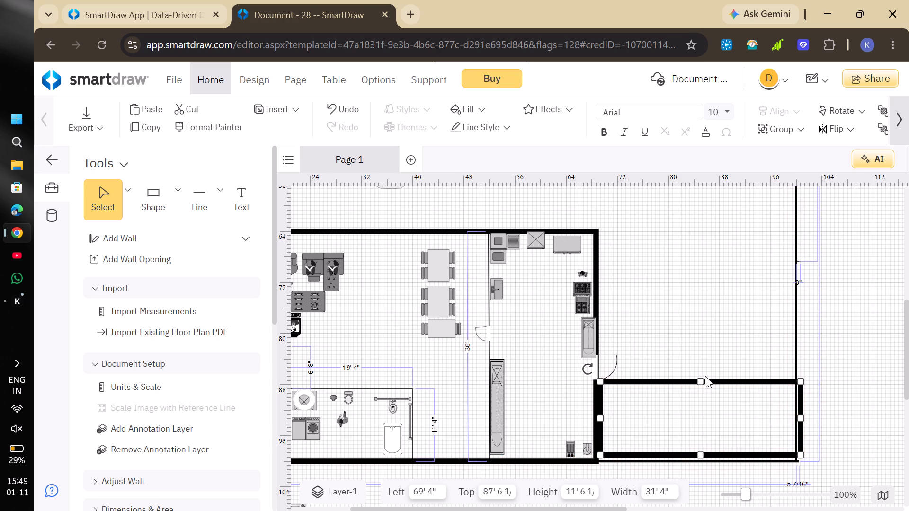
Adjust the outdoor rectangle's upper edge to just below the side door, making it about 13' 11" high with top at 87' 4".
left_click_drag(698, 381, 684, 147)
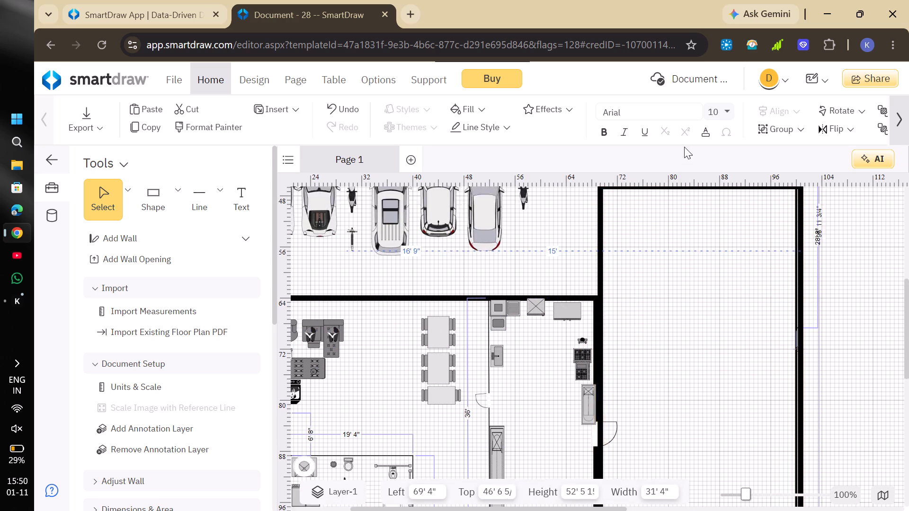
left_click_drag(684, 147, 705, 436)
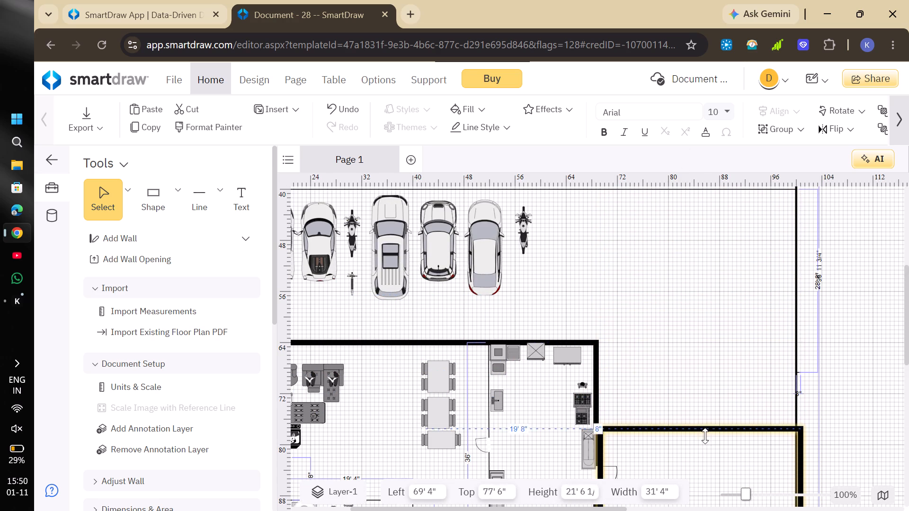
left_click_drag(705, 436, 700, 510)
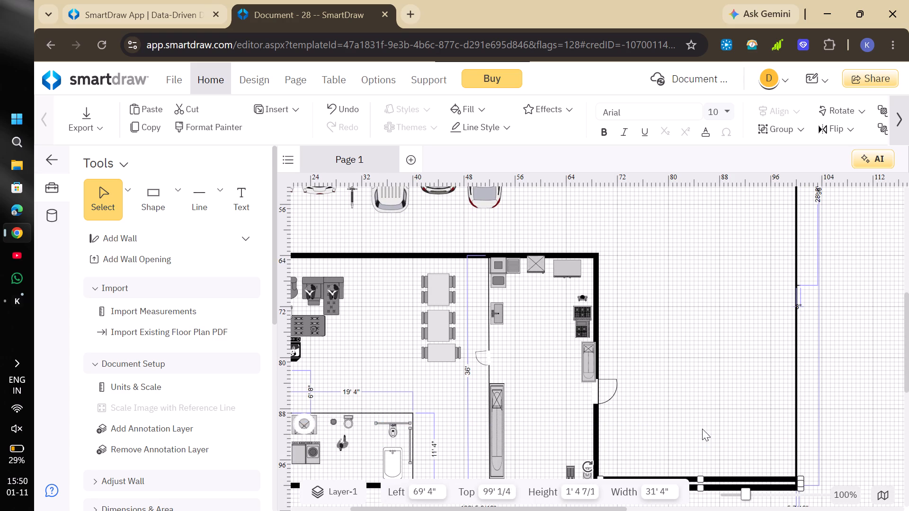
scroll(702, 429, "down", 1)
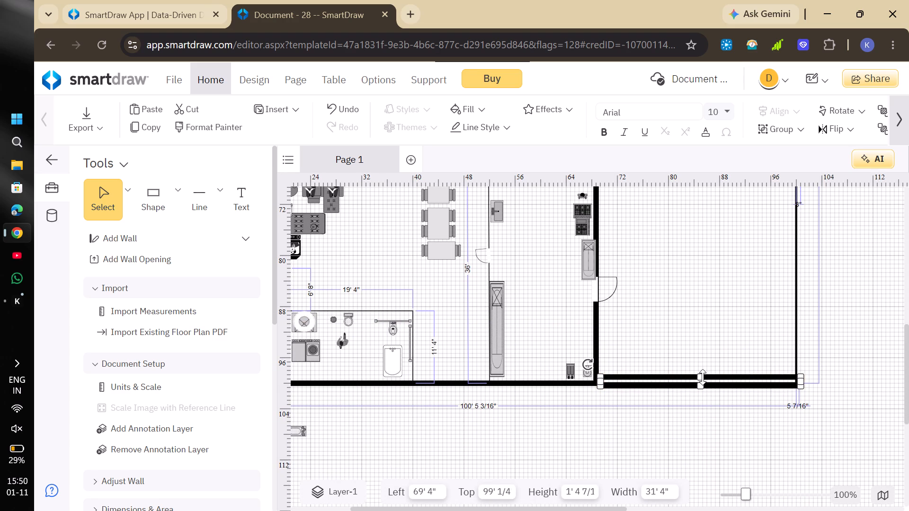
left_click_drag(703, 377, 691, 303)
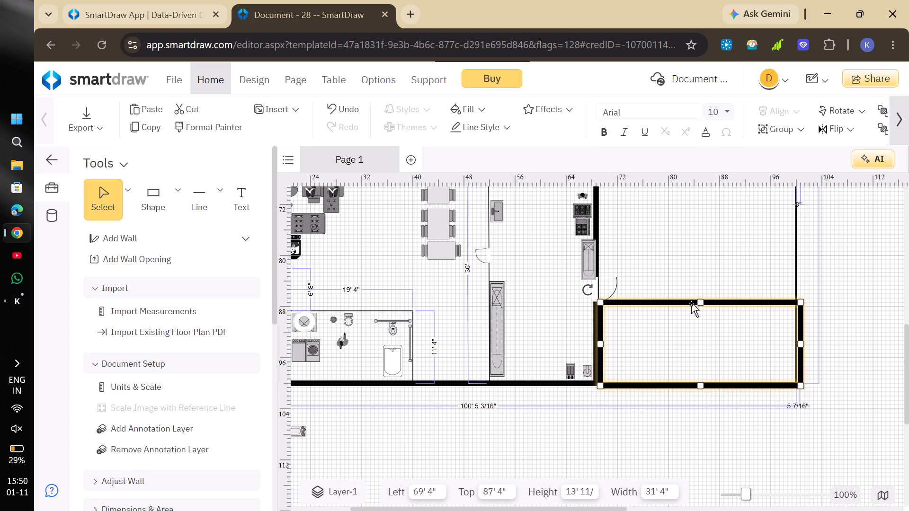
Place a Woman Standing figure in the outdoor rectangle's upper left corner, at left 72', top about 88' 11".
scroll(205, 327, "down", 1)
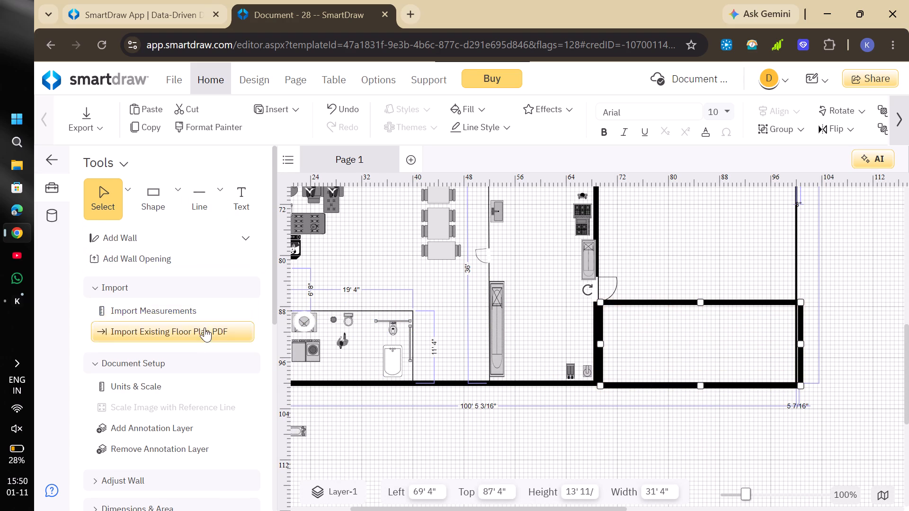
scroll(205, 327, "down", 8)
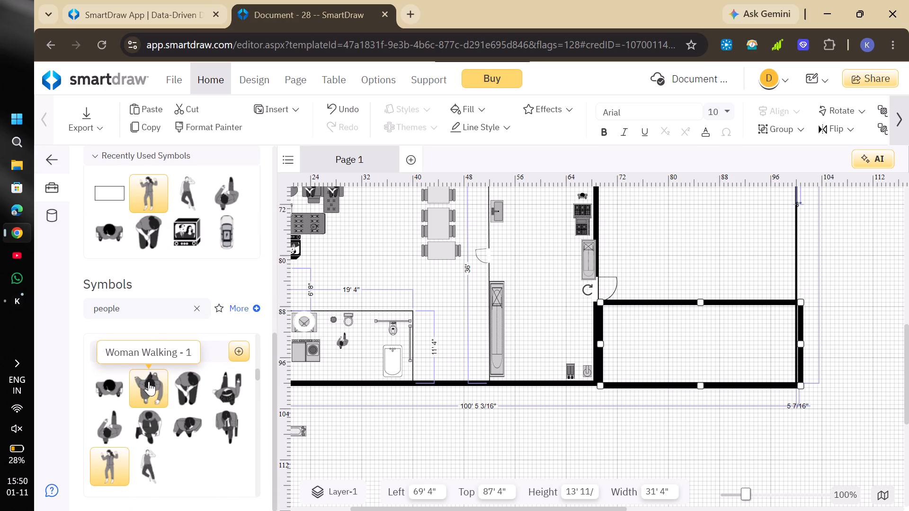
left_click_drag(117, 389, 611, 315)
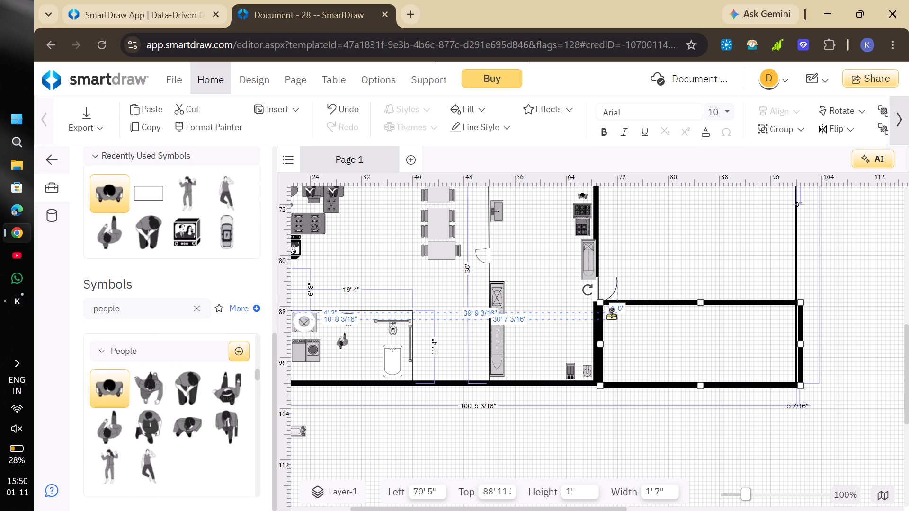
left_click_drag(611, 315, 620, 315)
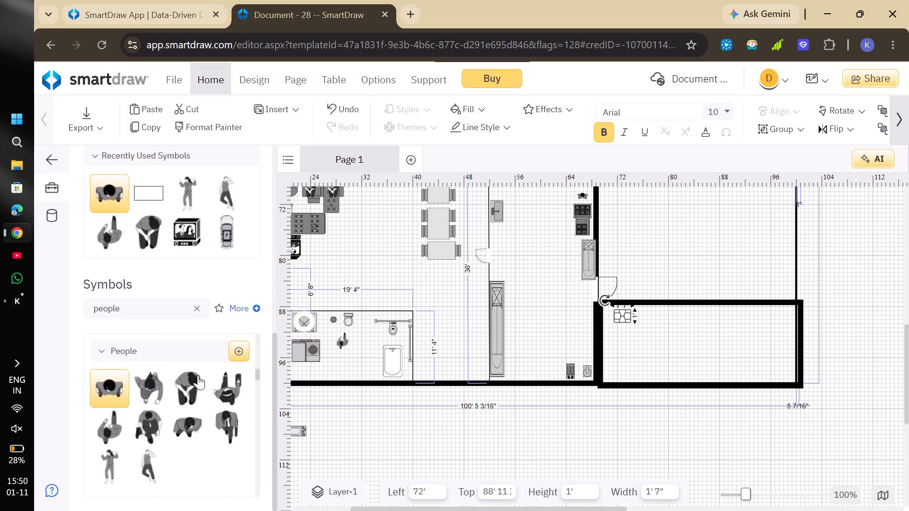
Place a Woman Walking - 1 figure just to the right of the standing woman inside the outdoor rectangle.
left_click_drag(157, 390, 646, 289)
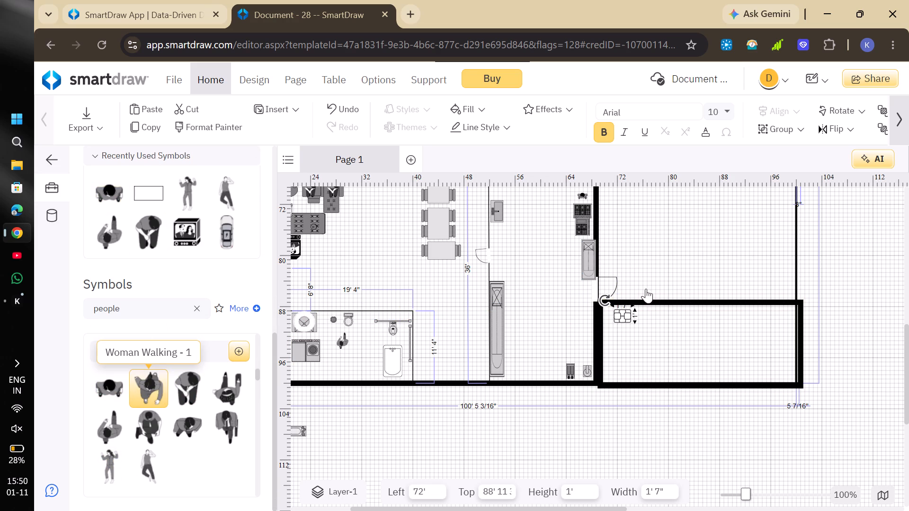
left_click_drag(646, 289, 648, 321)
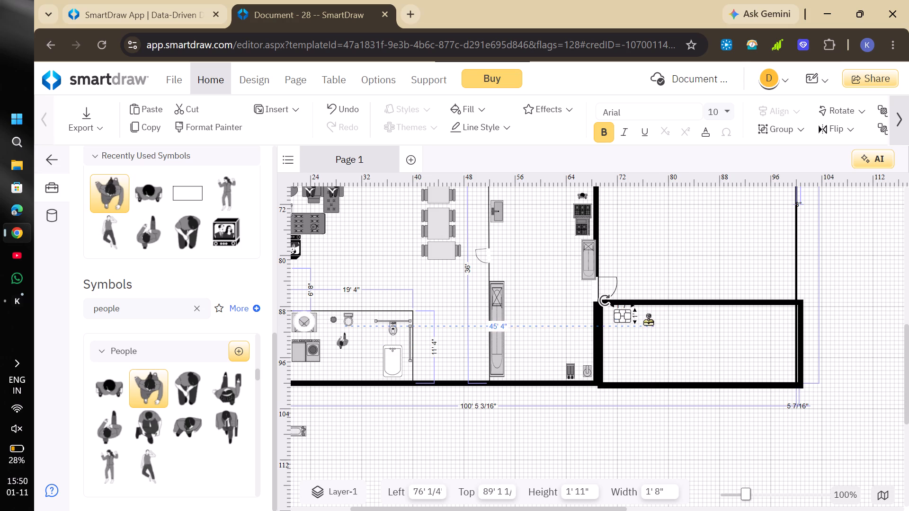
left_click_drag(648, 321, 644, 310)
left_click(611, 360)
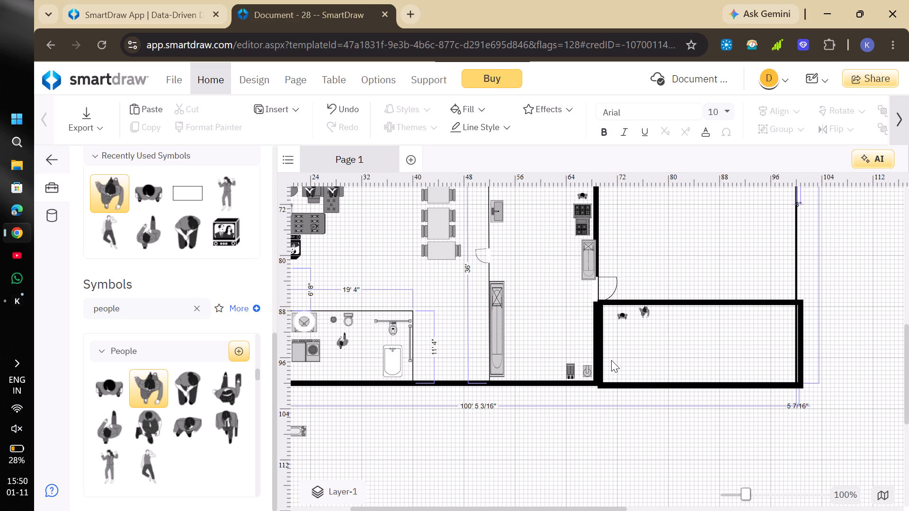
Clear the people search and browse the default symbol libraries, including Doors & Windows and Couches & Sofas.
left_click(202, 308)
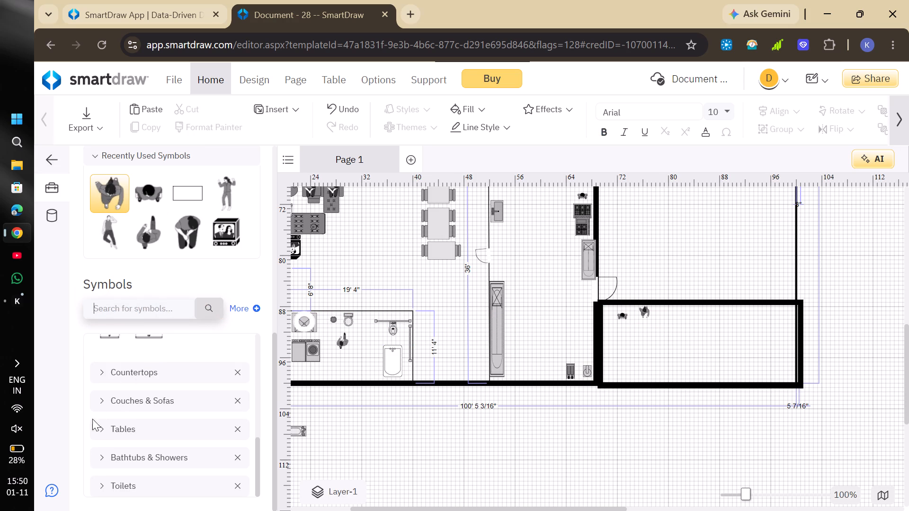
scroll(106, 385, "up", 3)
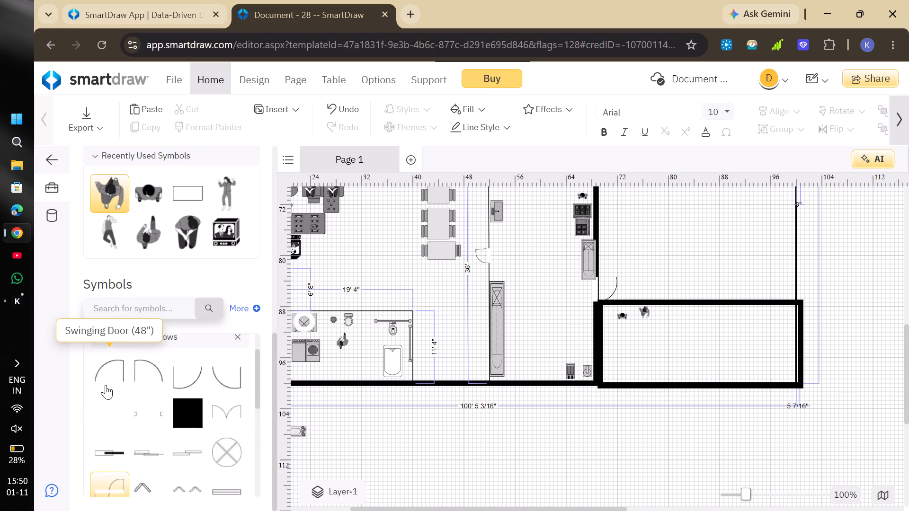
scroll(106, 385, "up", 2)
scroll(106, 385, "down", 4)
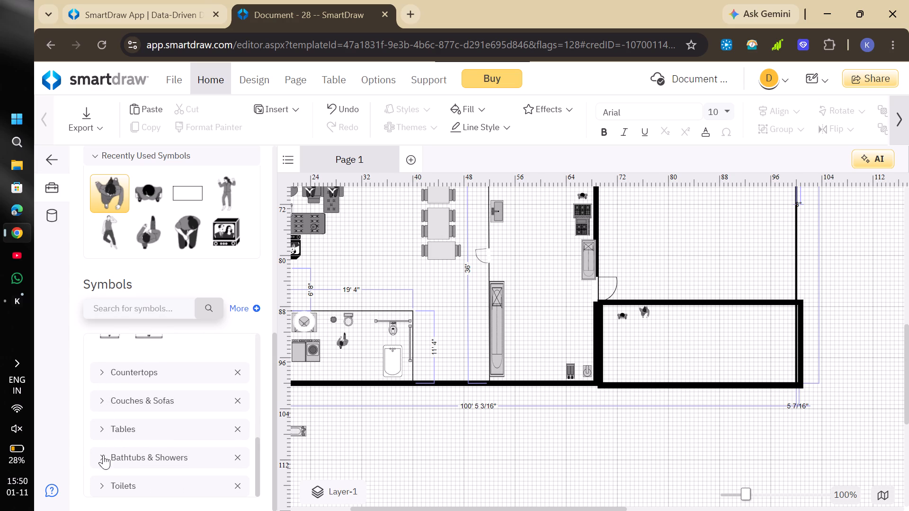
left_click(101, 399)
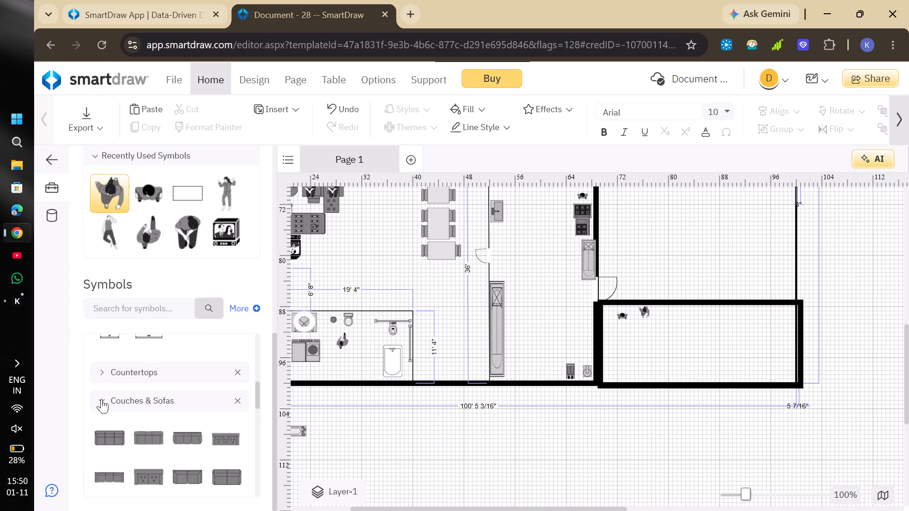
scroll(101, 399, "up", 3)
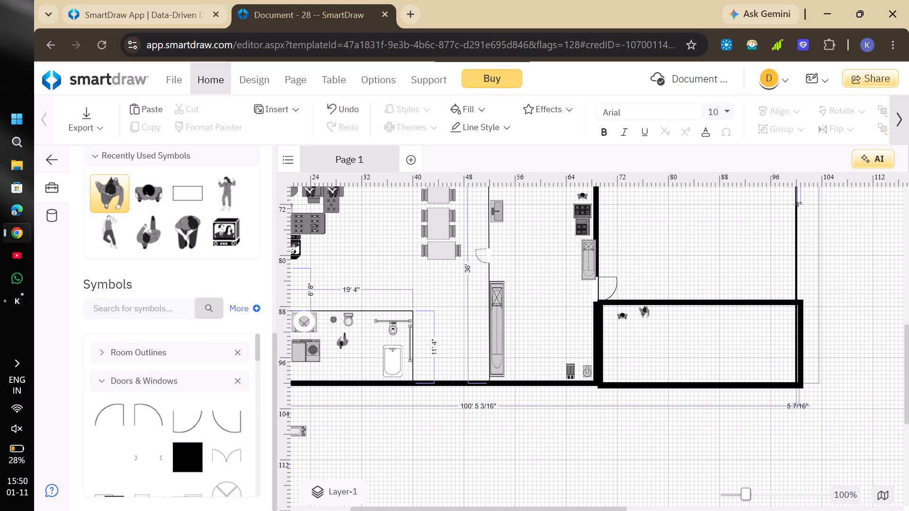
Search symbols for bed and place a 6' by 7' two-pillow bed below the women in the outdoor rectangle, left about 71', top 93'.
left_click(162, 303)
type("bed")
key("Return")
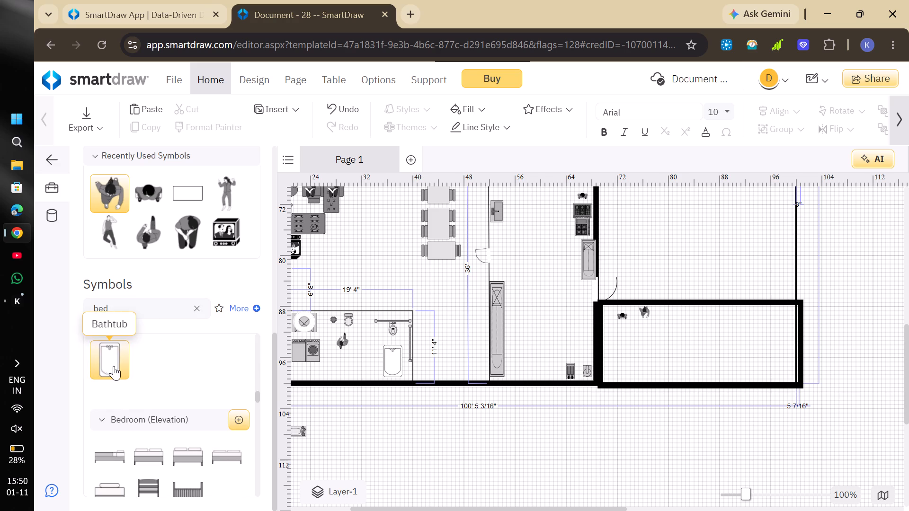
scroll(122, 460, "down", 1)
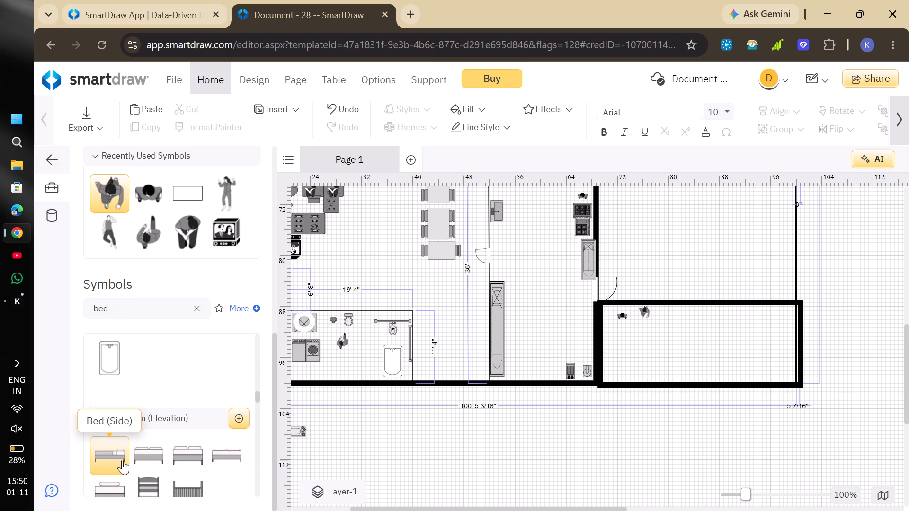
scroll(122, 460, "down", 1)
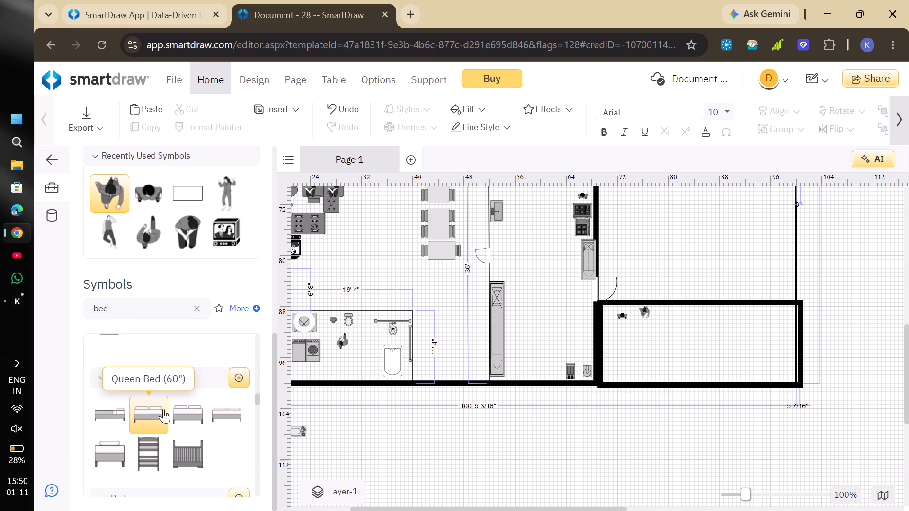
scroll(151, 403, "down", 3)
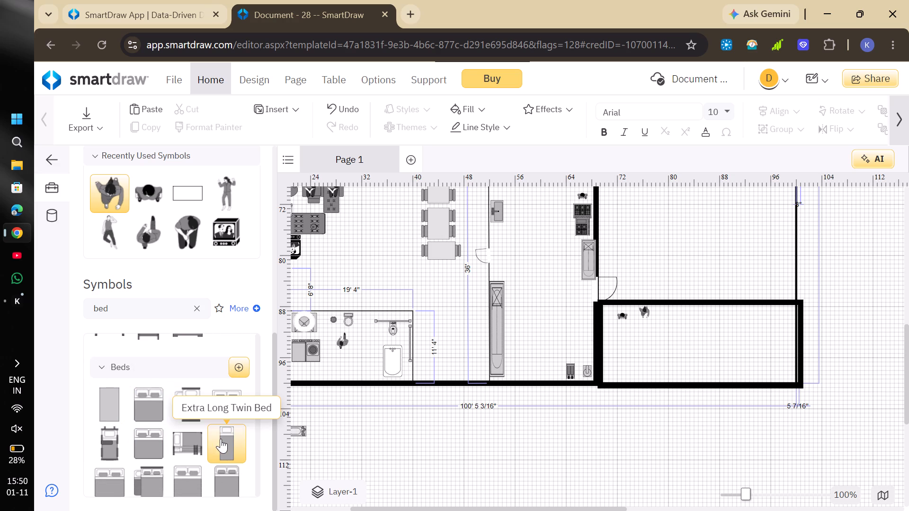
left_click_drag(152, 394, 635, 370)
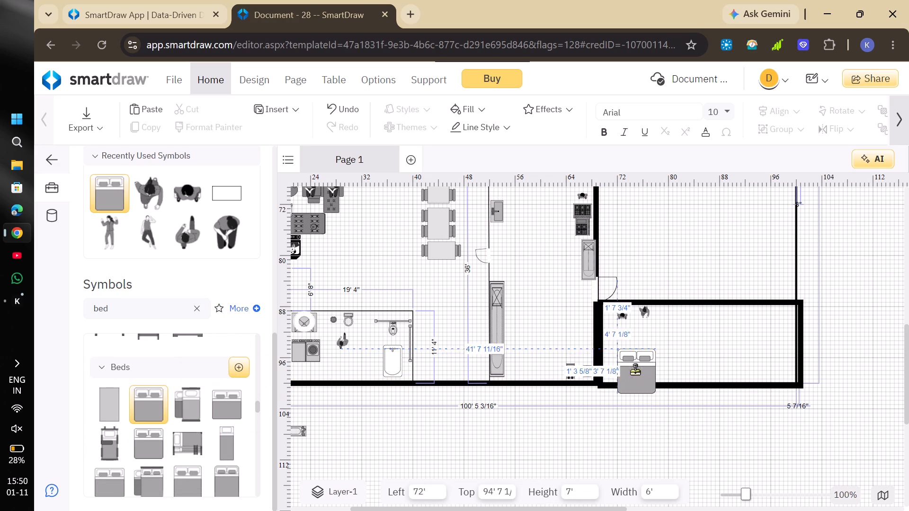
left_click_drag(635, 370, 628, 358)
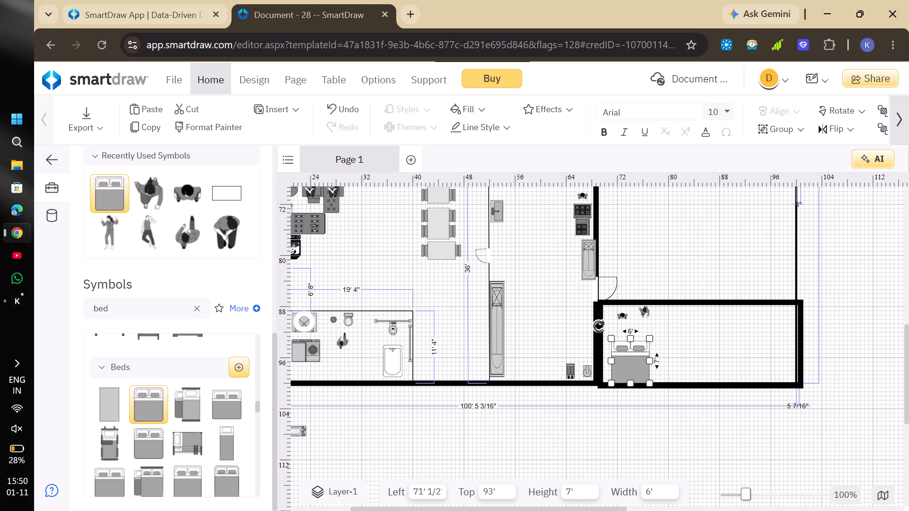
Place a second identical bed beside the first in the outdoor rectangle, at left 79' 4", top 93'.
left_click_drag(151, 397, 722, 358)
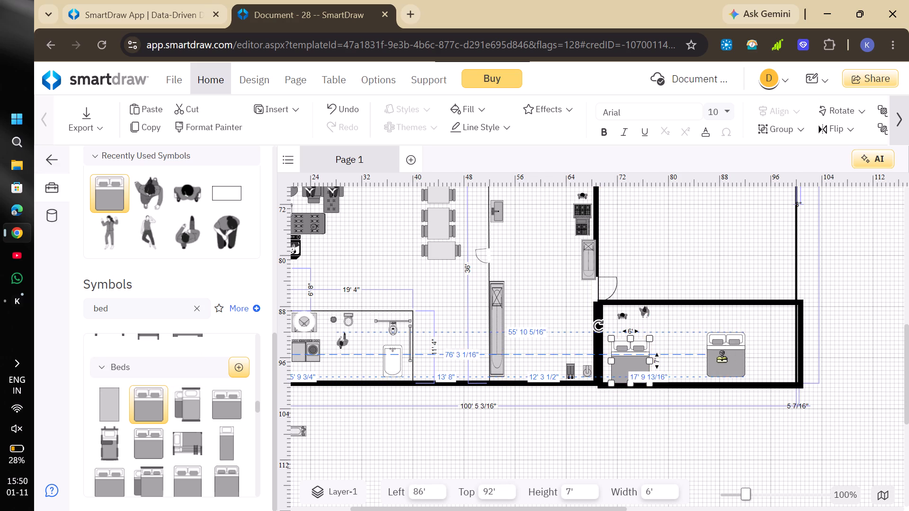
left_click_drag(722, 358, 684, 359)
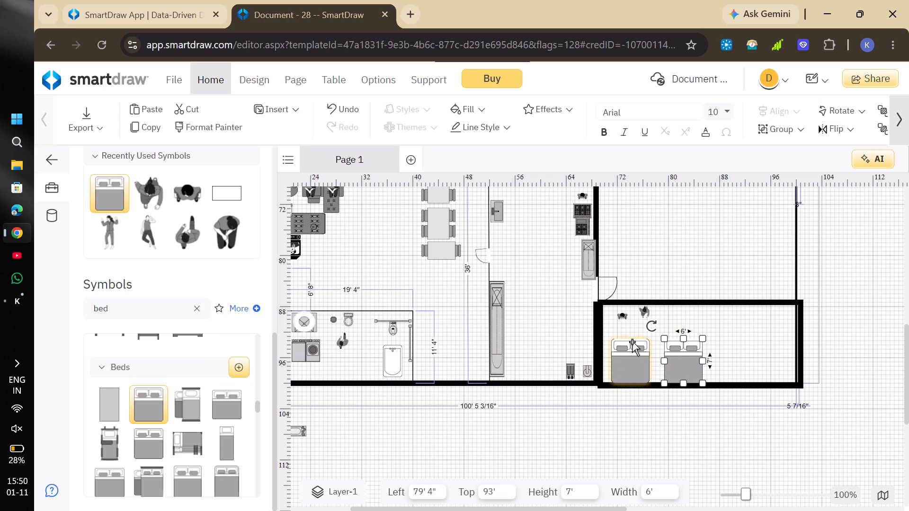
Rotate both beds in the outdoor rectangle to 180° so their pillows lie against its lower wall.
left_click_drag(651, 325, 723, 376)
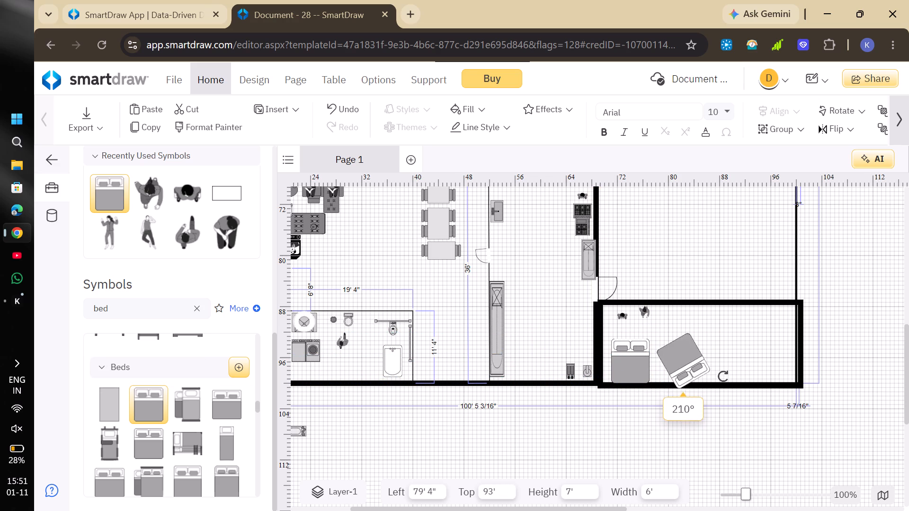
left_click_drag(723, 376, 714, 392)
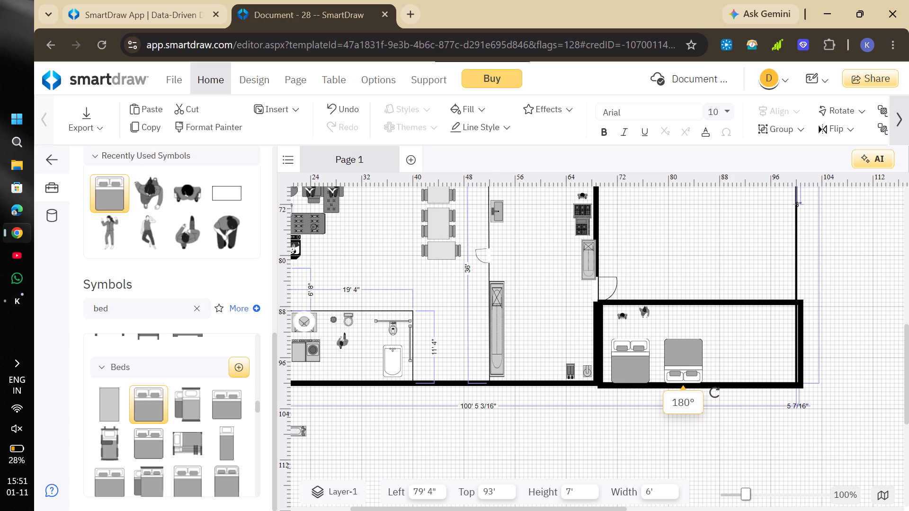
left_click(718, 389)
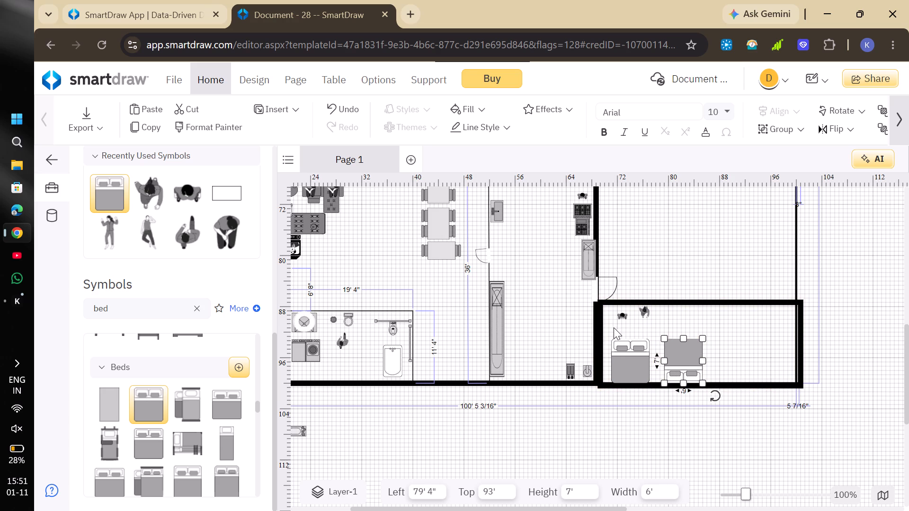
left_click(631, 363)
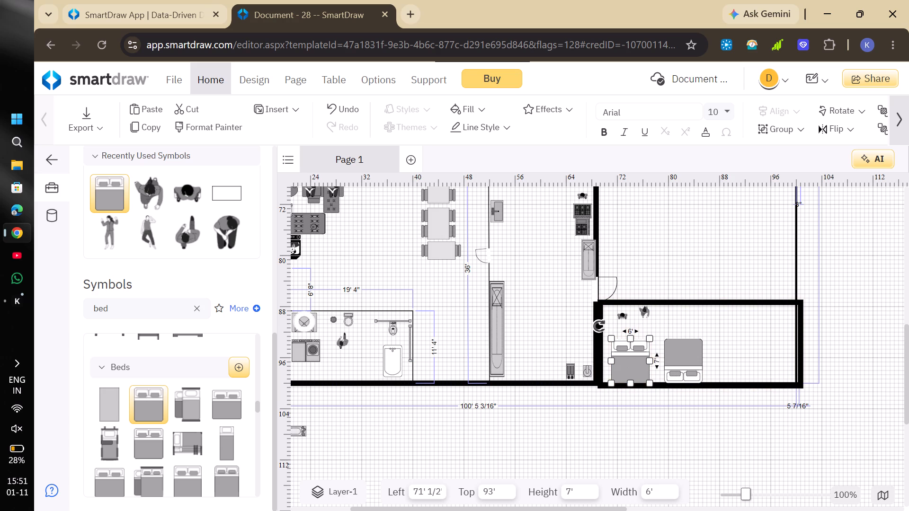
left_click_drag(597, 326, 660, 410)
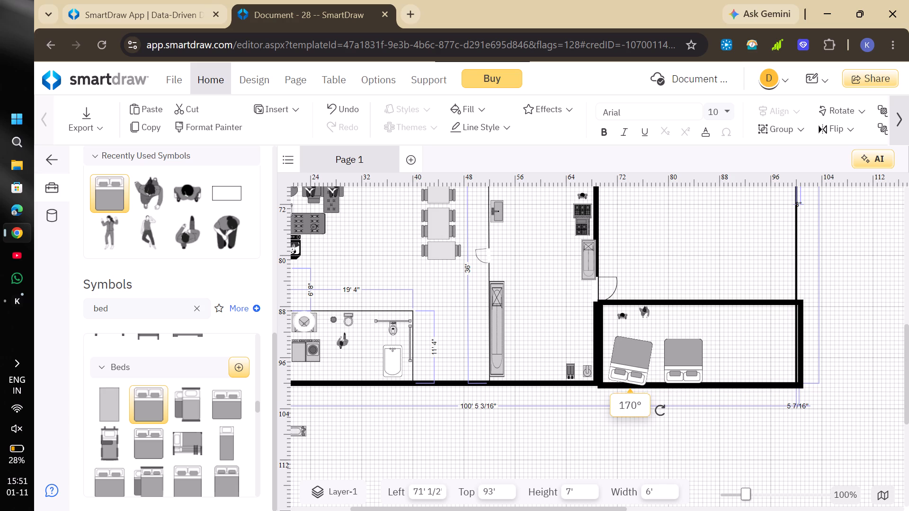
left_click_drag(660, 410, 675, 405)
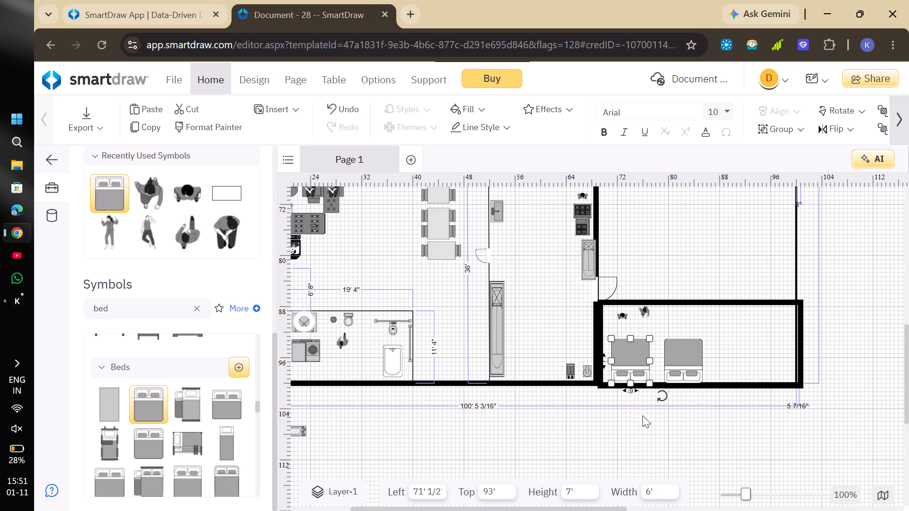
left_click(625, 422)
Add a rectangle below the building at left about 5", top 109' 4", and stretch it to about 119' 6" wide and 37' 4" high.
scroll(497, 314, "right", 1)
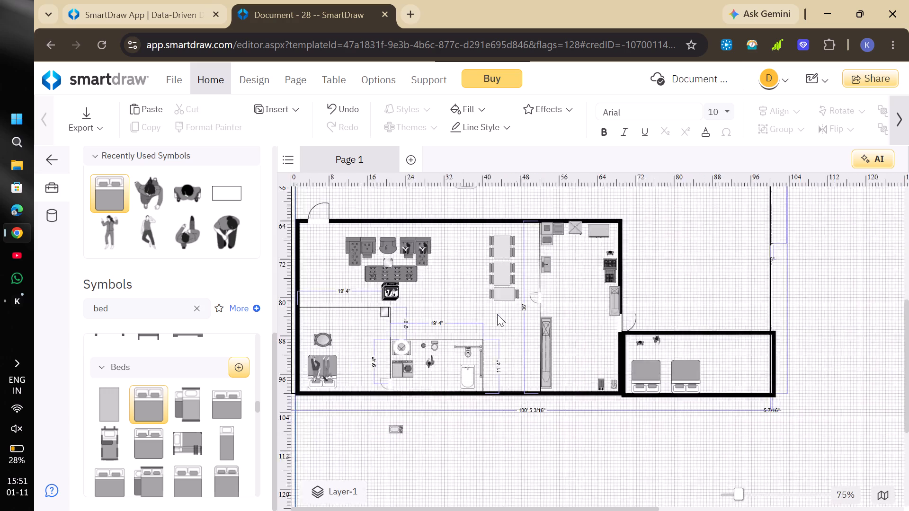
scroll(497, 314, "down", 1)
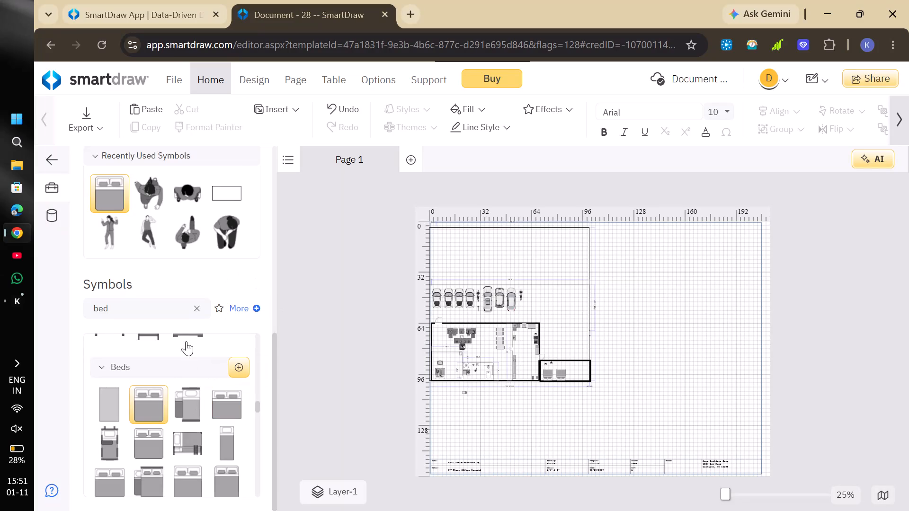
left_click_drag(238, 186, 394, 377)
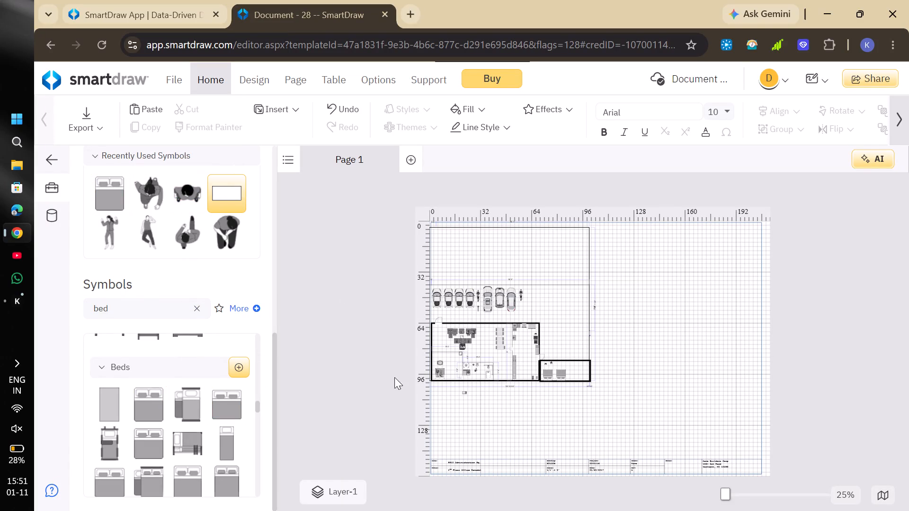
left_click_drag(394, 377, 446, 388)
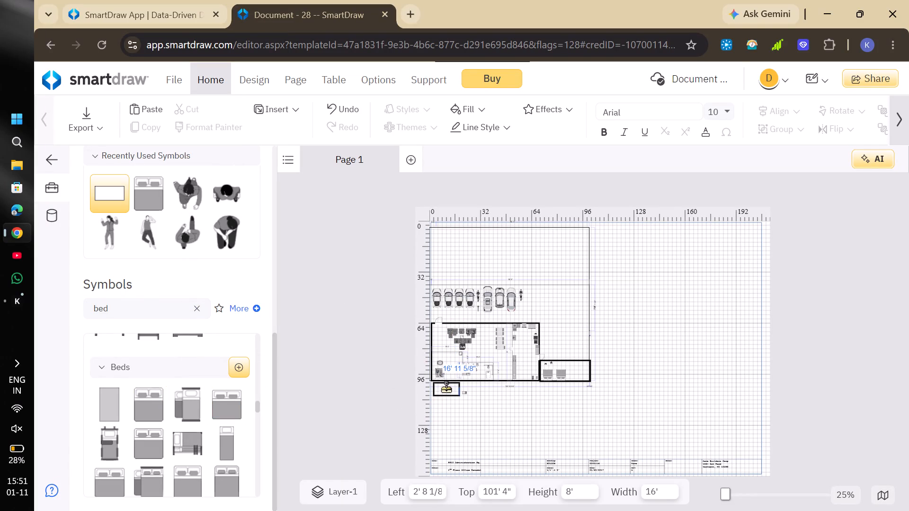
left_click_drag(446, 388, 423, 385)
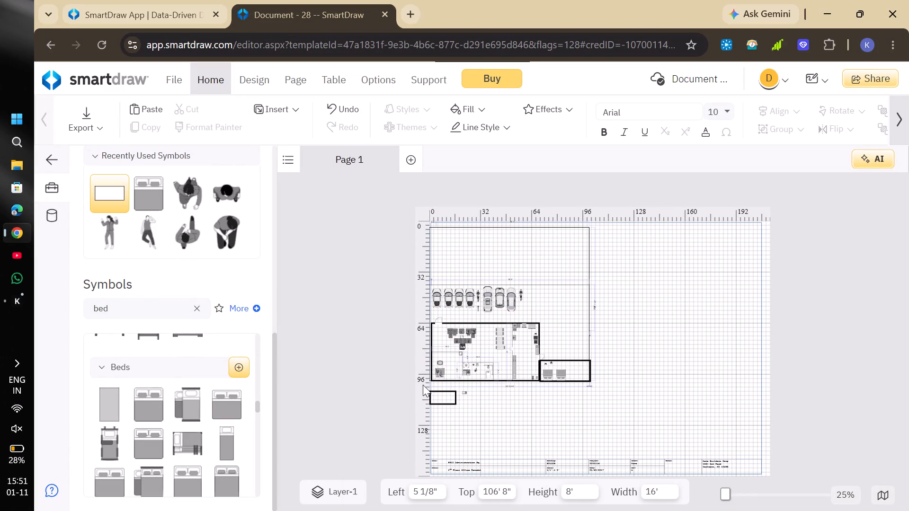
left_click_drag(423, 385, 440, 399)
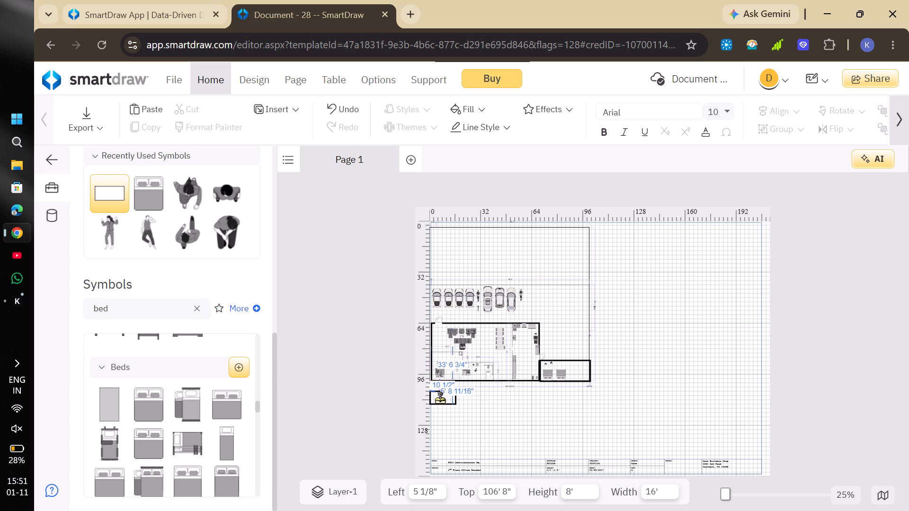
left_click_drag(440, 399, 439, 403)
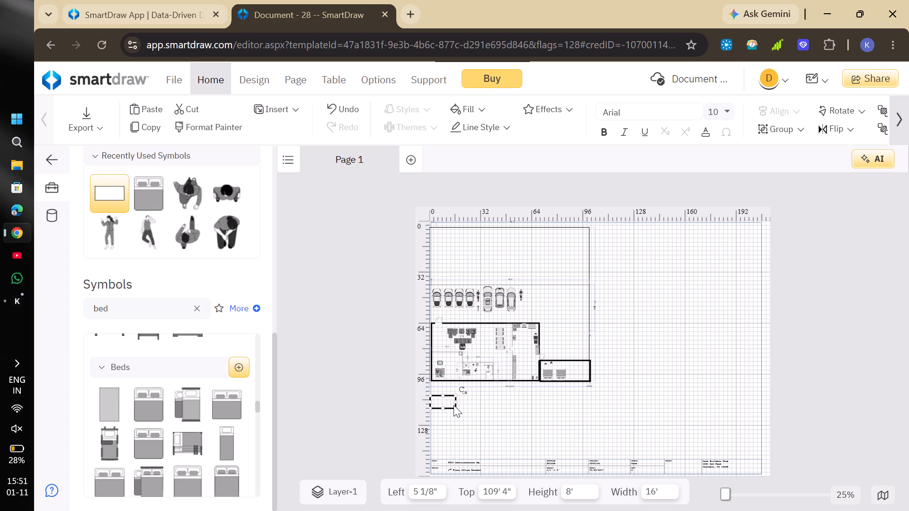
left_click_drag(456, 409, 626, 459)
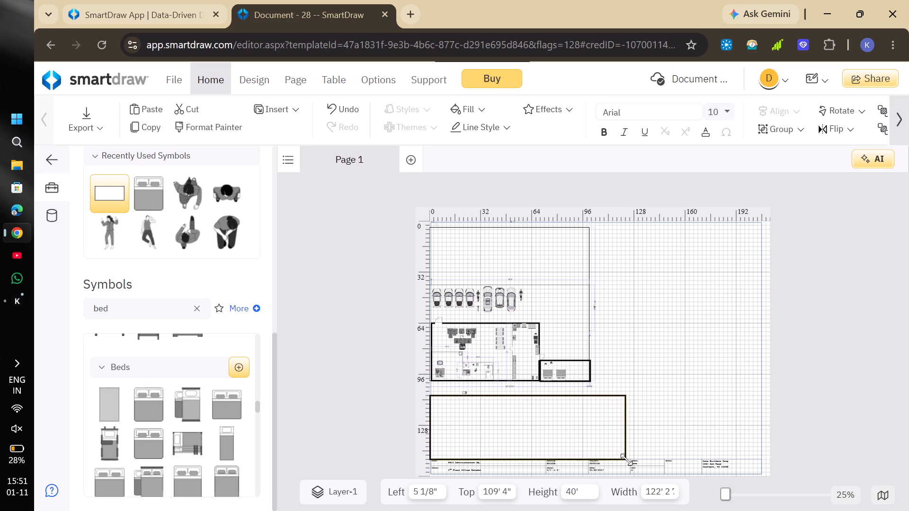
left_click_drag(626, 459, 620, 455)
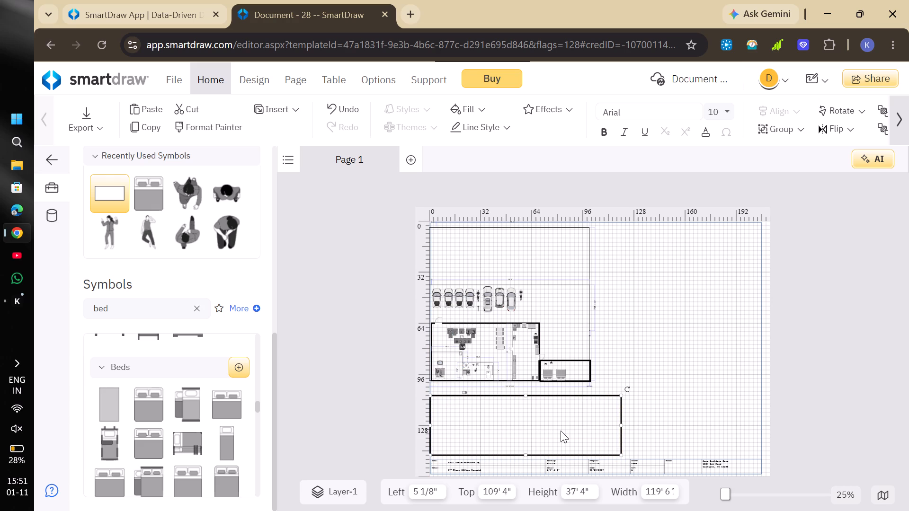
Draw a vertical straight line about 29' 4" long down from the new large rectangle's upper edge, at left about 30' 3".
scroll(561, 431, "down", 1)
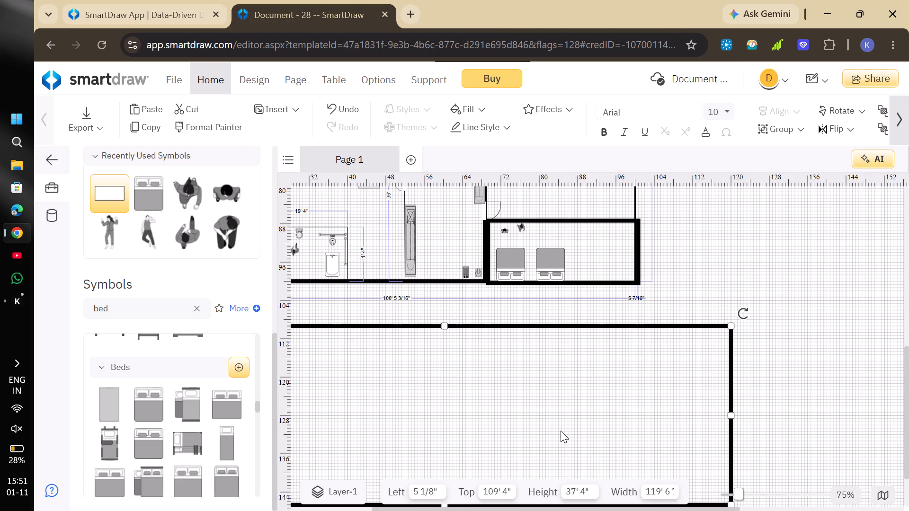
scroll(561, 431, "right", 2)
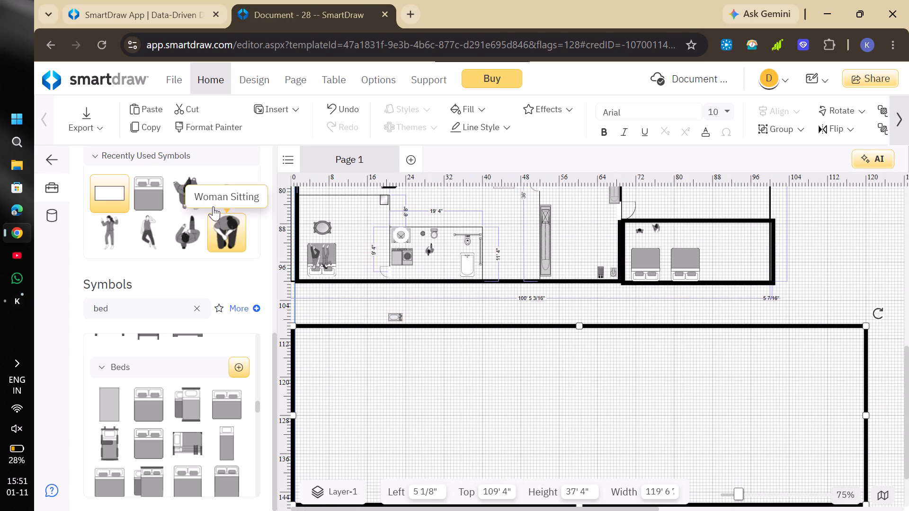
scroll(187, 247, "up", 4)
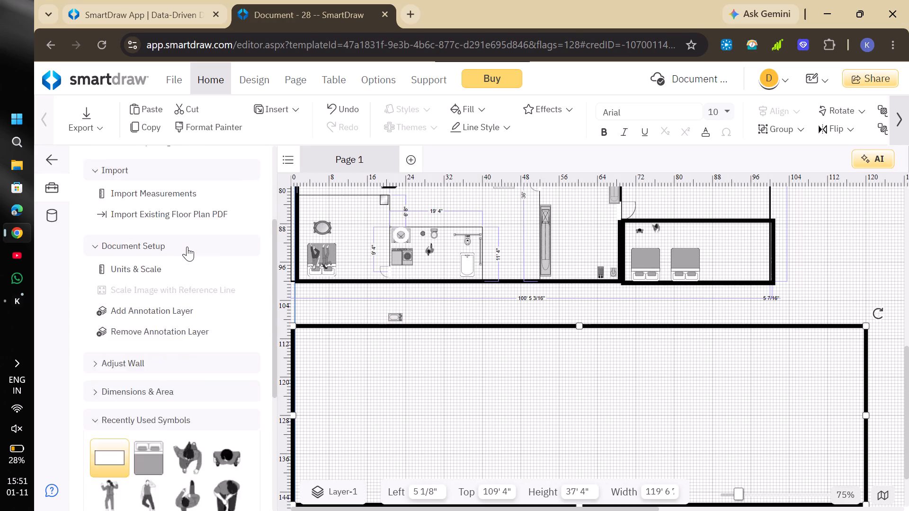
scroll(187, 247, "up", 1)
left_click(199, 182)
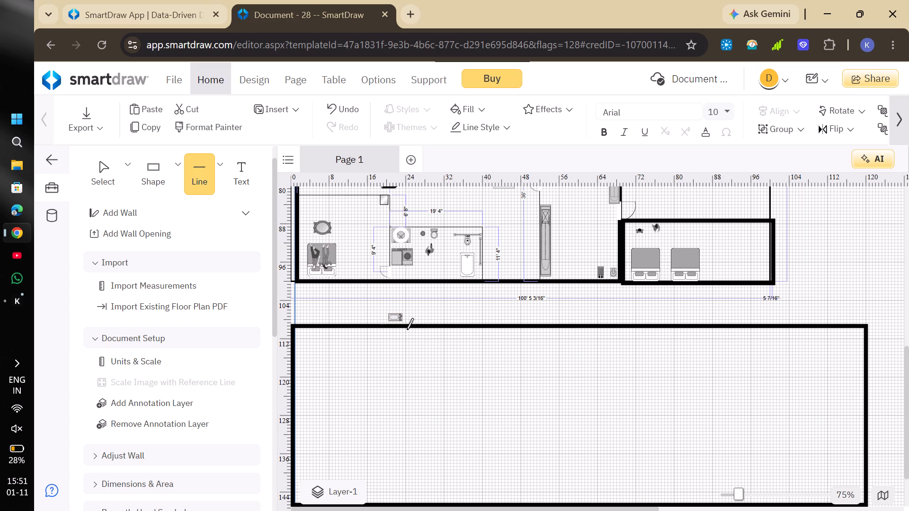
left_click_drag(407, 329, 435, 467)
left_click(435, 467)
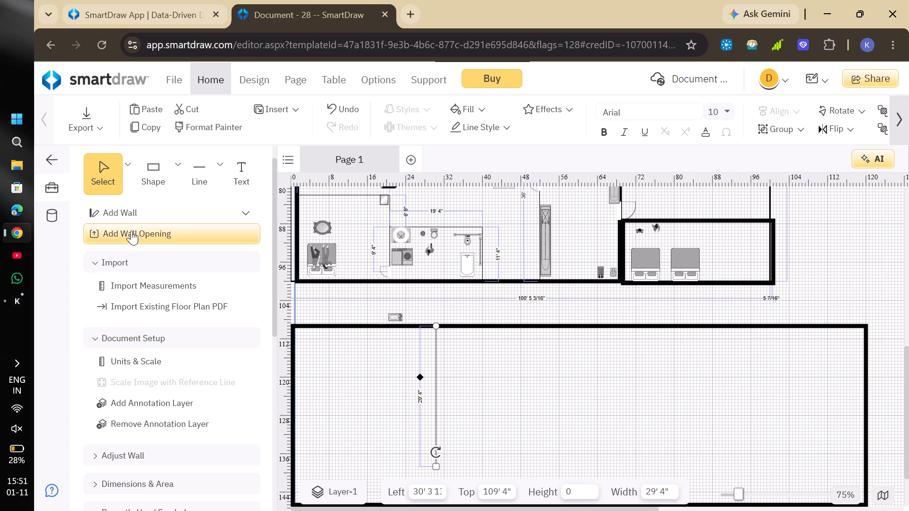
Draw a near-vertical polygon line about 37' 4" high across the large rectangle from upper to lower edge, at left about 88' 8".
left_click(222, 183)
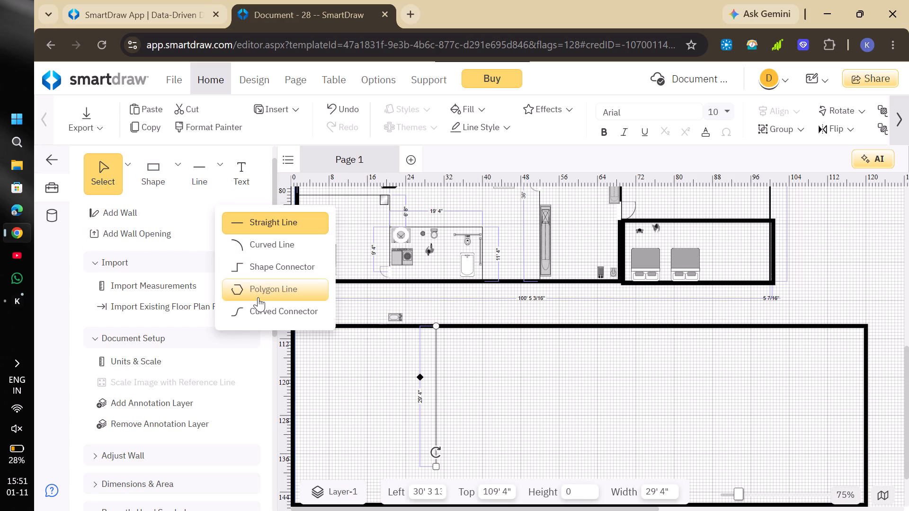
left_click(258, 297)
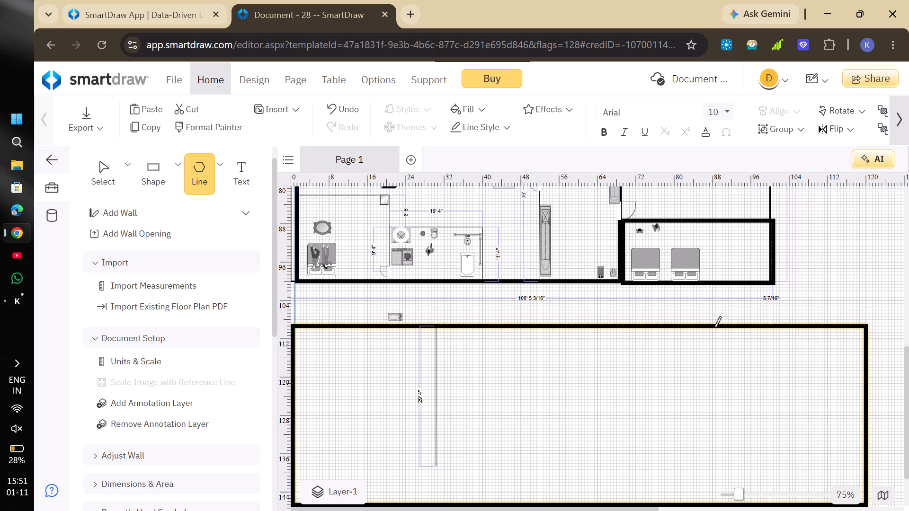
left_click(714, 327)
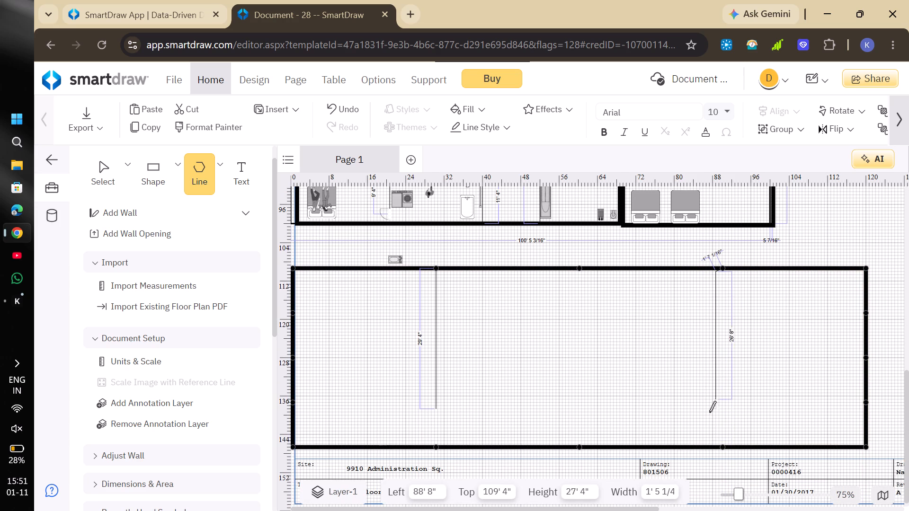
double_click(715, 447)
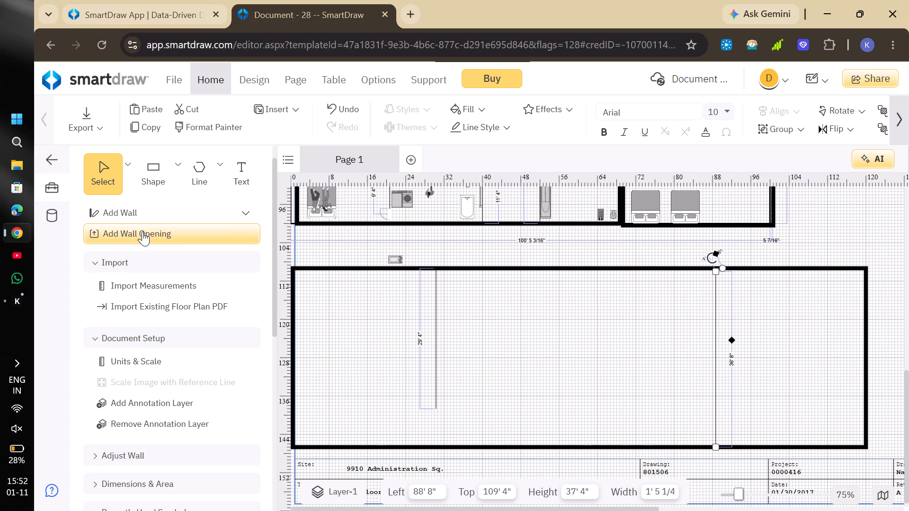
Set the wall type to Exterior Wall 6".
scroll(143, 234, "right", 4)
scroll(143, 234, "up", 4)
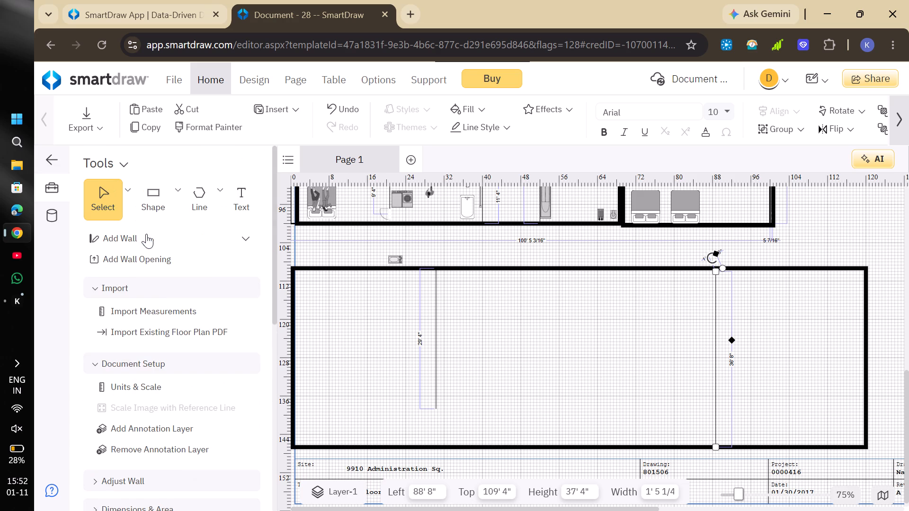
left_click(249, 235)
left_click(271, 295)
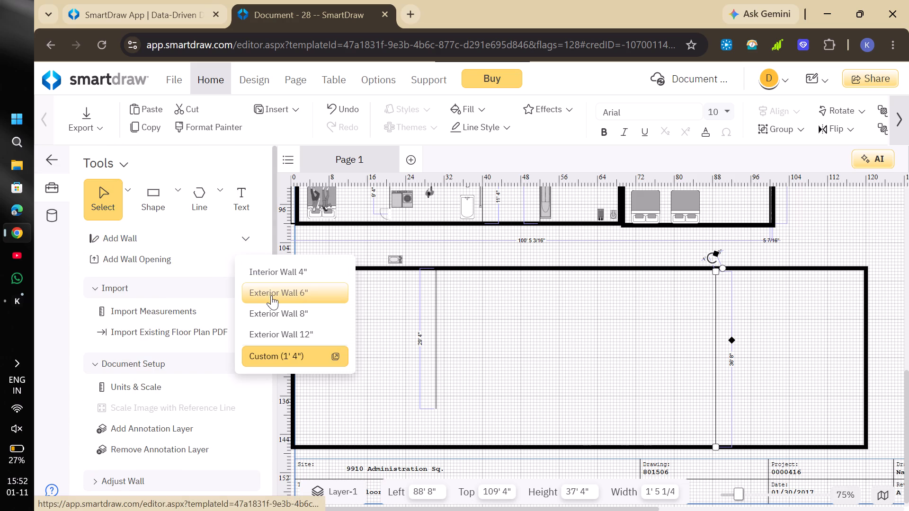
Clear the bed term from the symbol search.
scroll(199, 329, "down", 4)
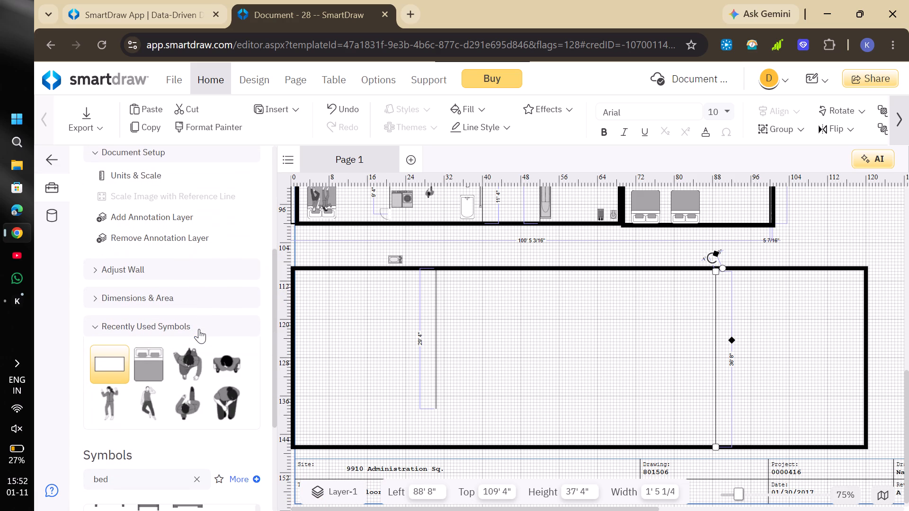
scroll(199, 329, "down", 4)
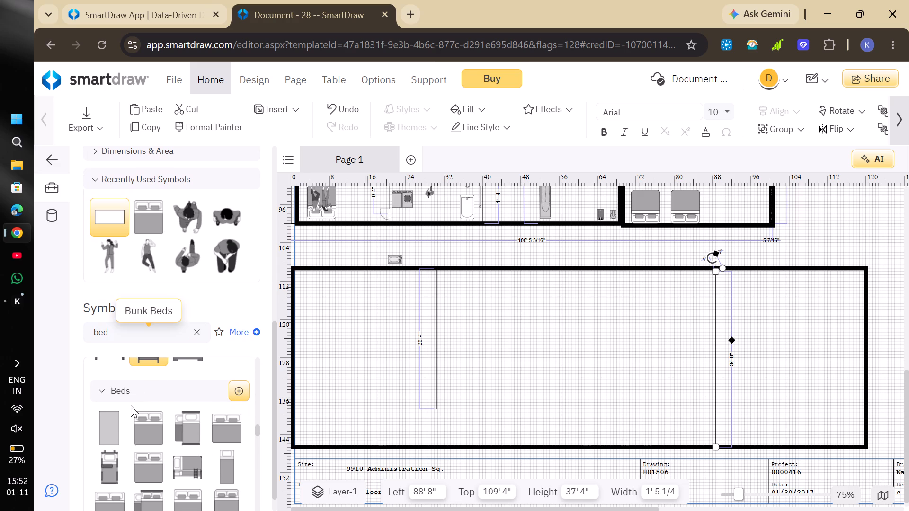
scroll(131, 405, "down", 1)
left_click(193, 329)
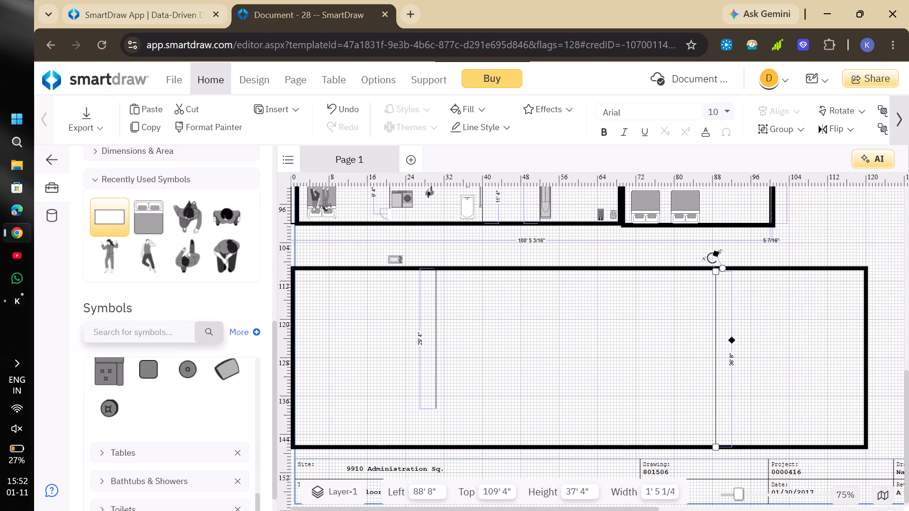
Try to place a Sectional Sofa with Arms in the large rectangle's middle section, near its upper wall beside the 29' 4" line.
scroll(142, 421, "down", 8)
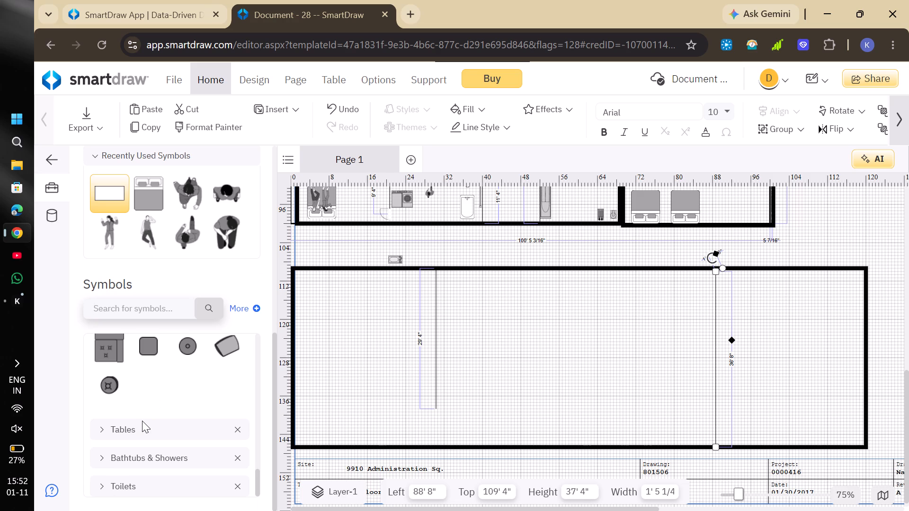
scroll(166, 367, "up", 3)
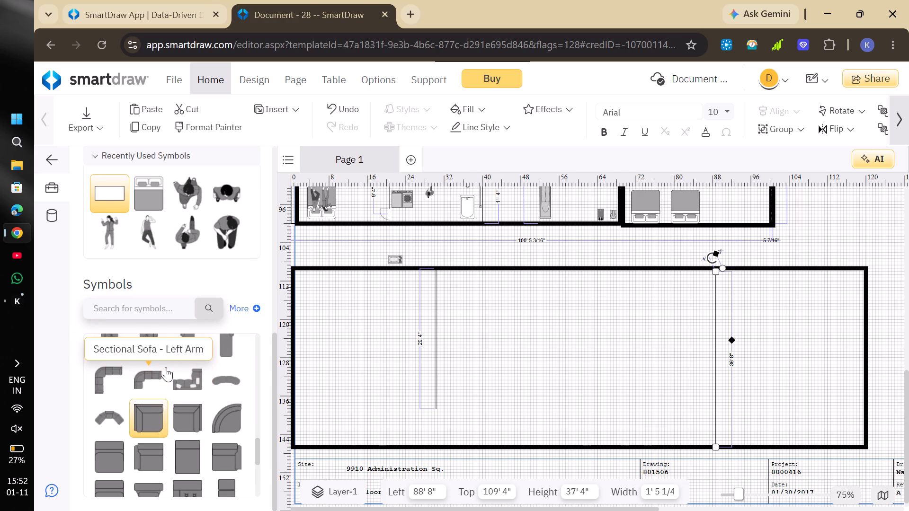
scroll(166, 367, "up", 1)
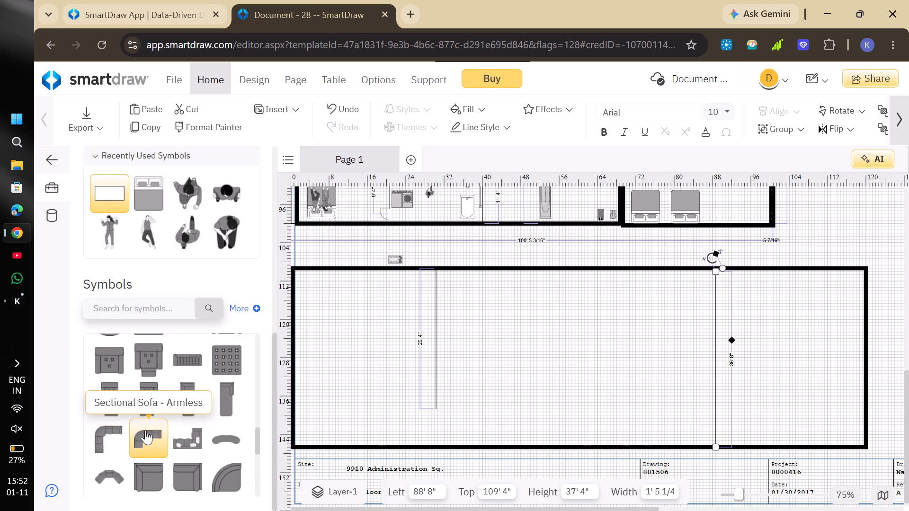
scroll(163, 423, "up", 3)
scroll(163, 423, "down", 1)
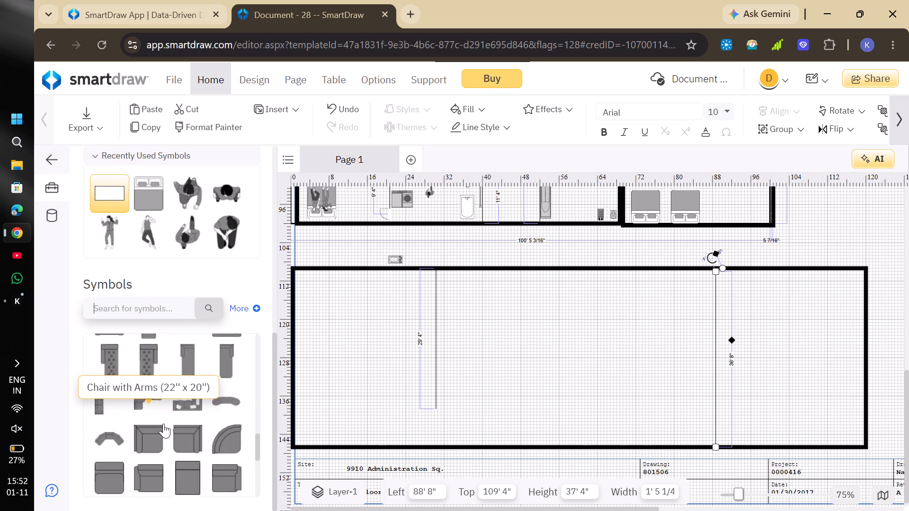
scroll(163, 423, "down", 3)
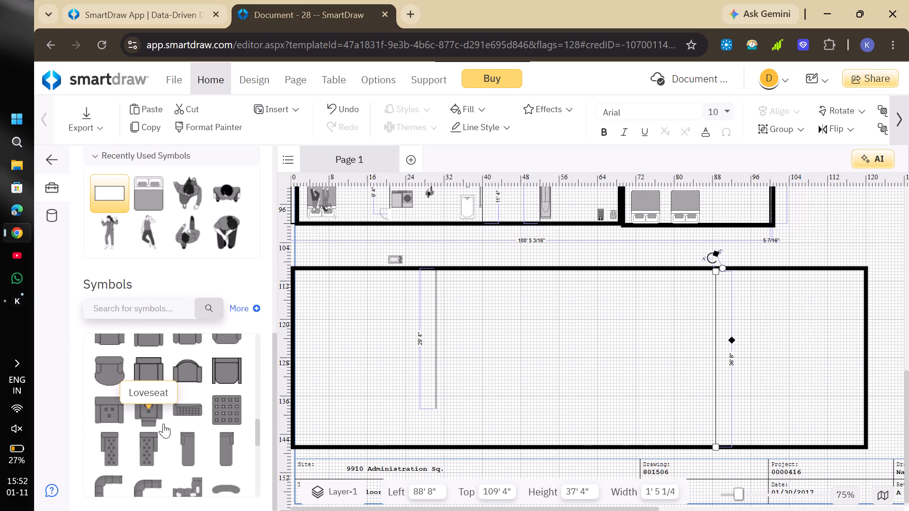
scroll(143, 451, "down", 1)
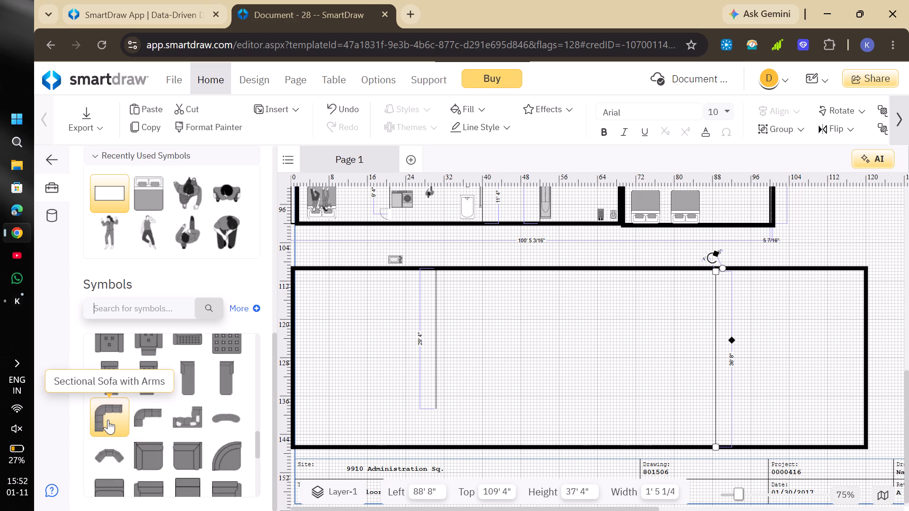
left_click_drag(108, 420, 470, 300)
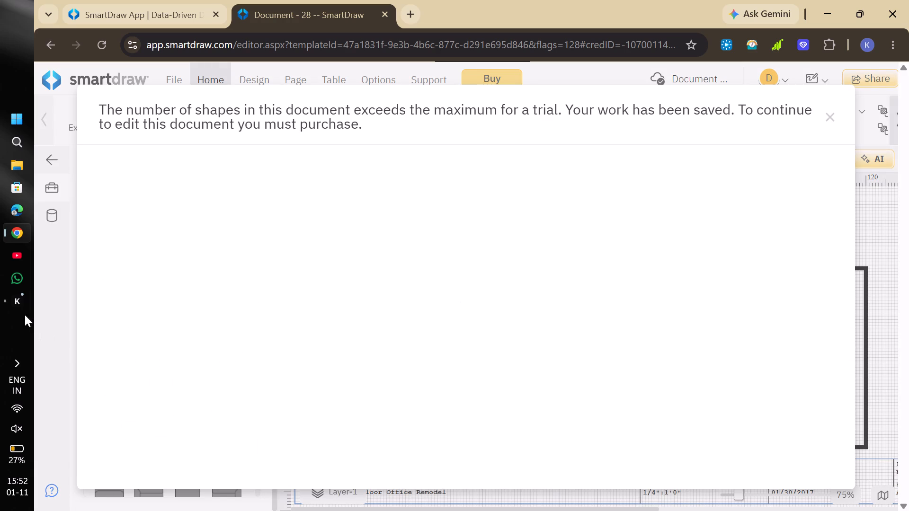